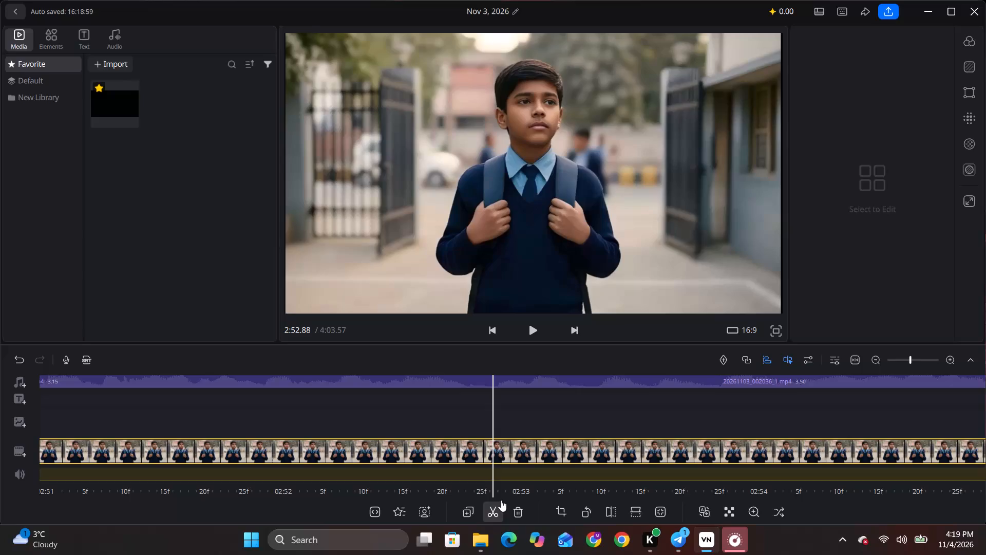
Replace the clip after the cut at about 2:53 with the STORY folder image ending in 8398896_121.
{"action": "left_click", "coordinate": [534, 451]}
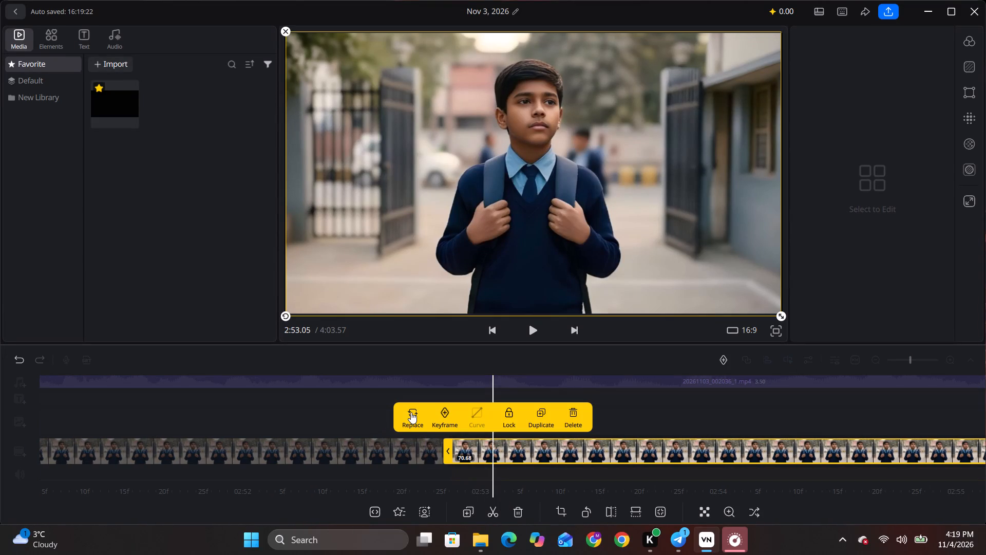
{"action": "left_click", "coordinate": [411, 412]}
{"action": "scroll", "coordinate": [324, 194], "scroll_direction": "down", "scroll_amount": 2}
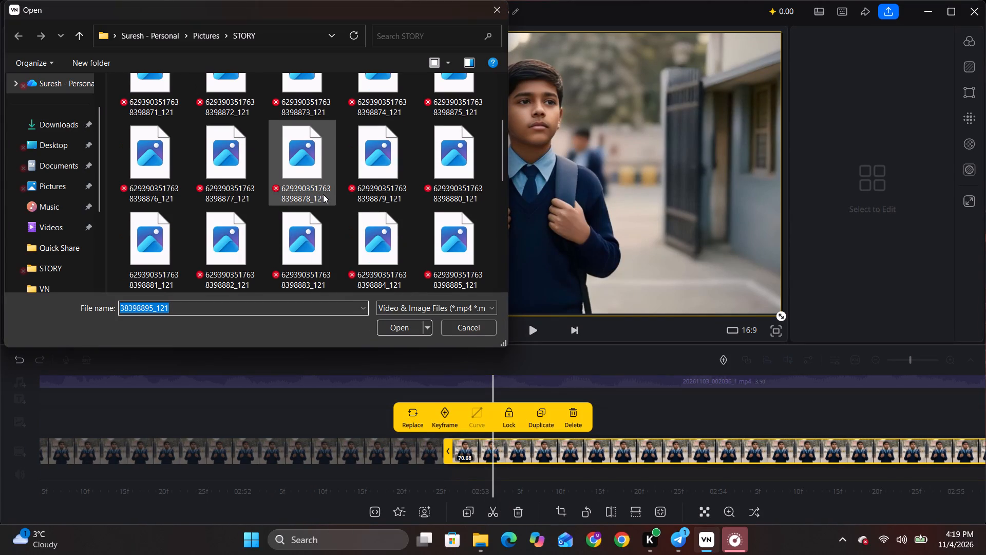
{"action": "scroll", "coordinate": [321, 199], "scroll_direction": "down", "scroll_amount": 2}
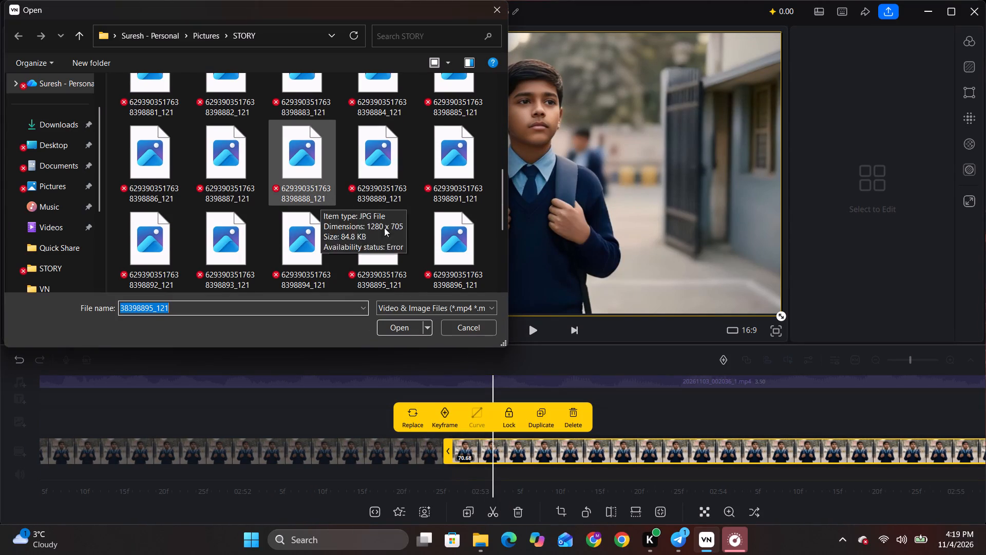
{"action": "left_click", "coordinate": [450, 246]}
{"action": "left_click", "coordinate": [392, 334]}
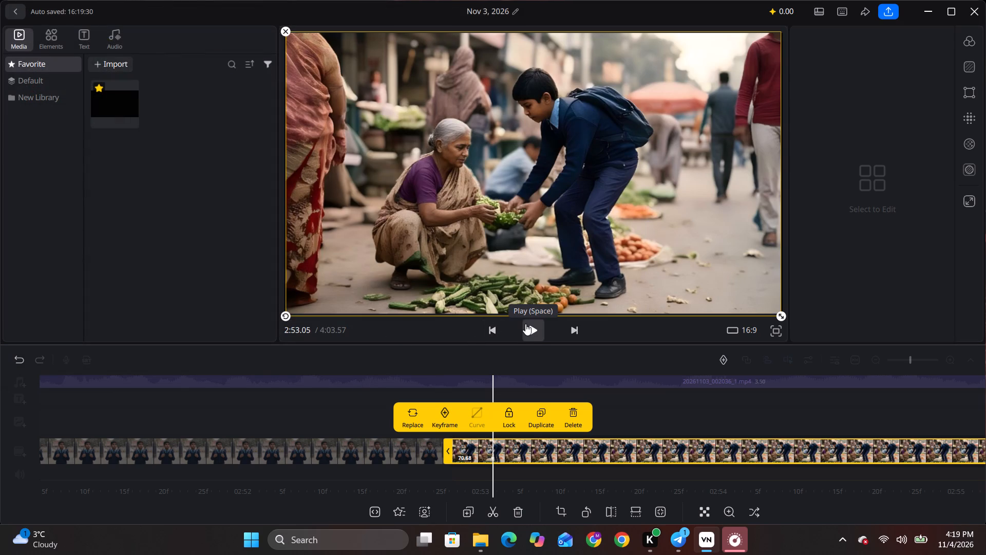
Play on from 2:53 and split the vegetable-market clip at about 3:04, where the 2.49 s audio clip begins.
{"action": "left_click", "coordinate": [525, 324]}
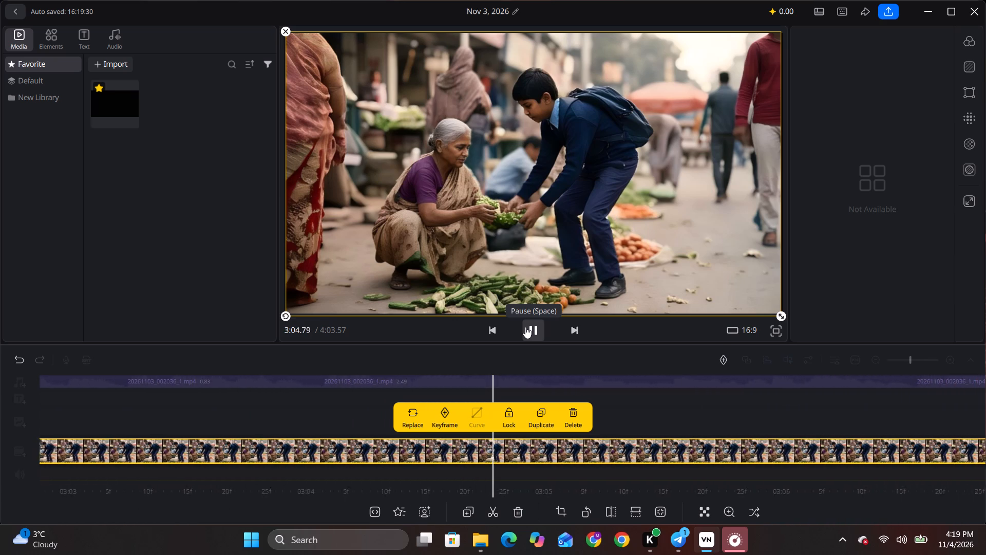
{"action": "left_click", "coordinate": [525, 327]}
{"action": "left_click", "coordinate": [192, 378]}
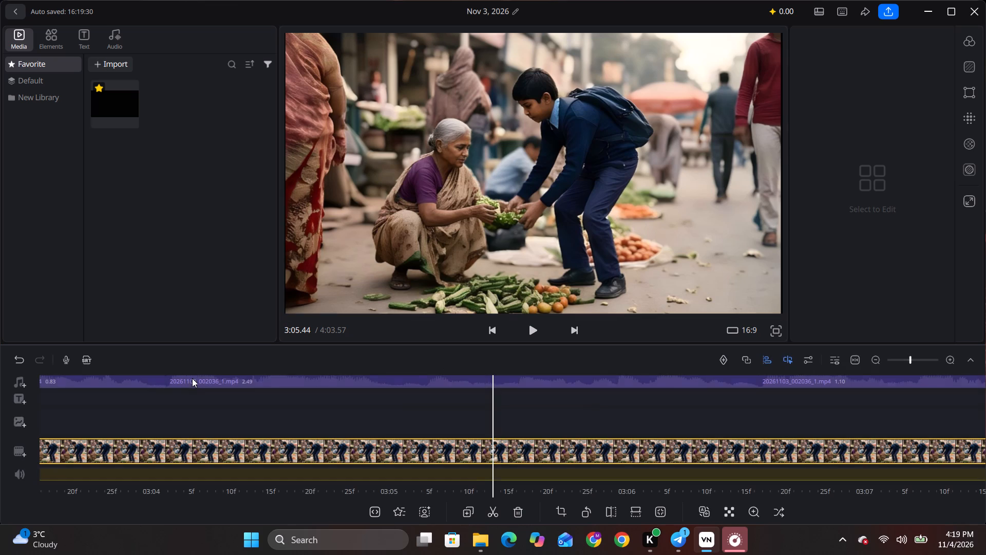
{"action": "left_click", "coordinate": [192, 378]}
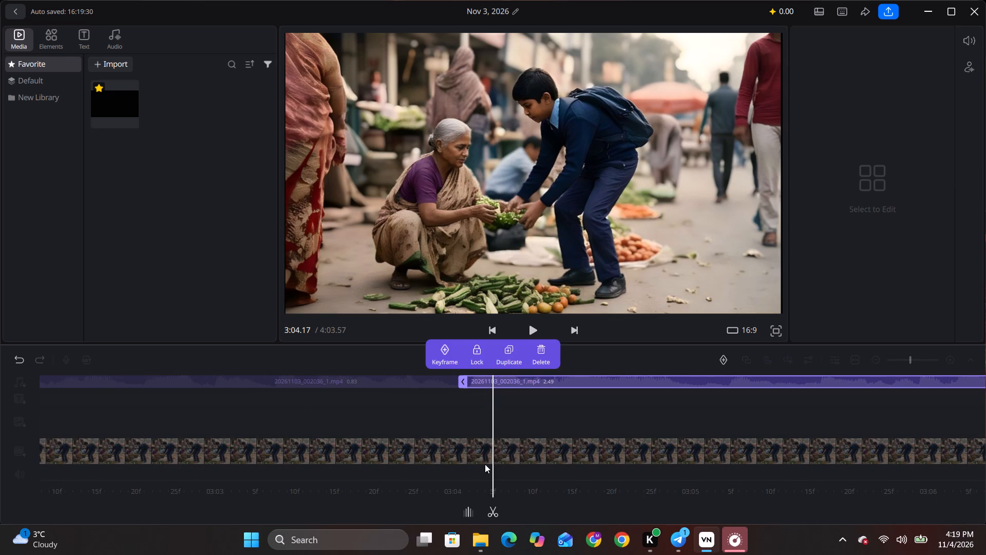
{"action": "left_click", "coordinate": [484, 462]}
{"action": "left_click_drag", "start_coordinate": [468, 425], "coordinate": [504, 424]}
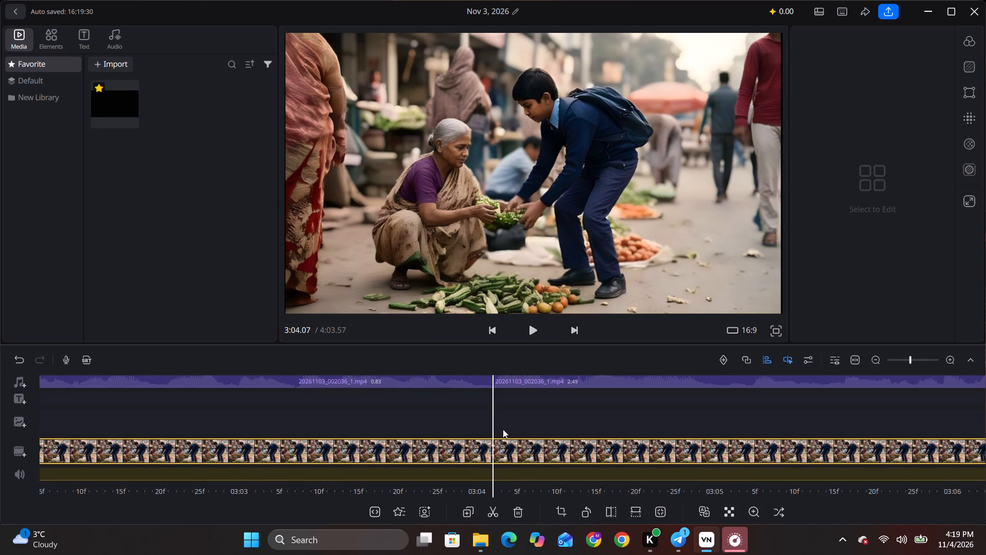
{"action": "left_click", "coordinate": [492, 505]}
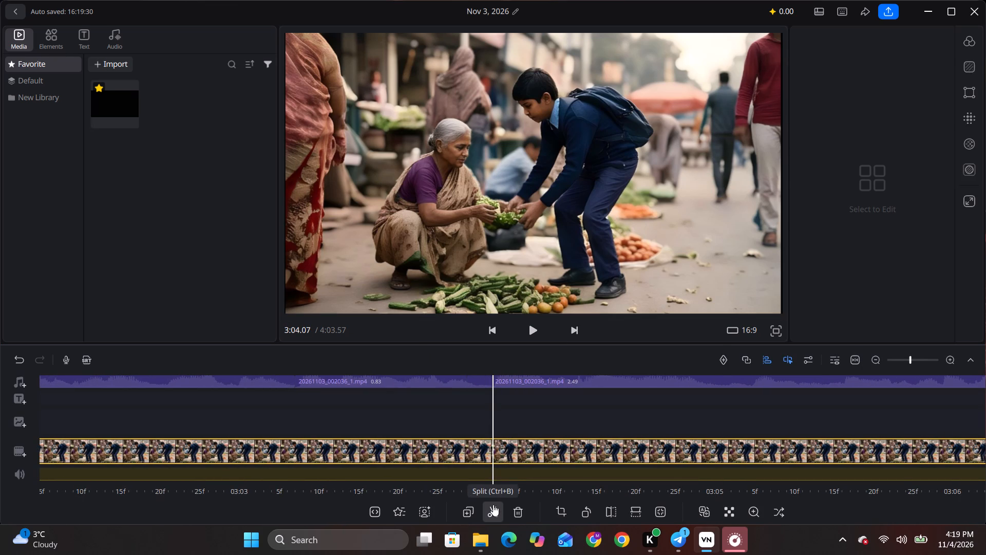
Nudge the 2.49 s audio clip slightly later, aligning its start with the new cut at about 3:04.
{"action": "left_click", "coordinate": [543, 452]}
{"action": "left_click", "coordinate": [498, 383]}
{"action": "left_click", "coordinate": [501, 380]}
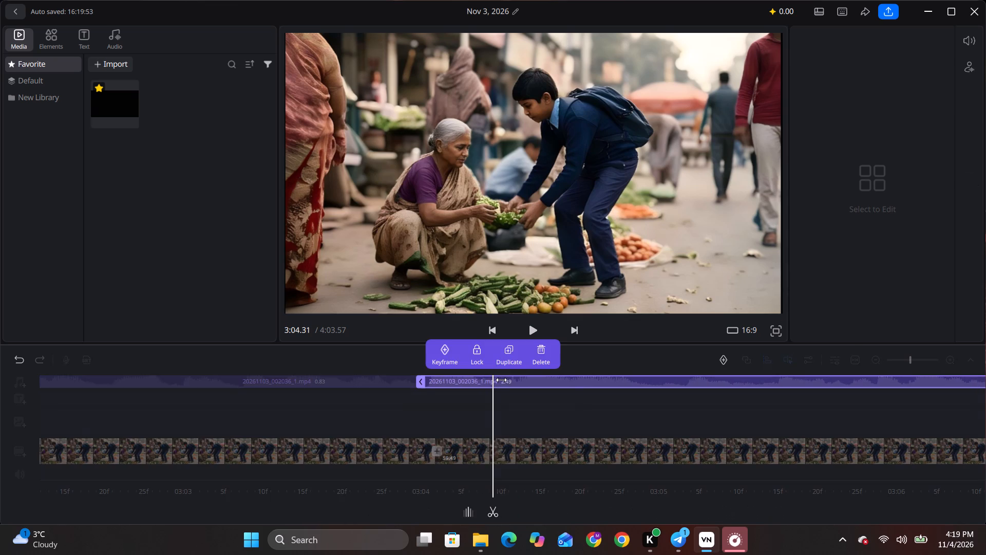
{"action": "left_click_drag", "start_coordinate": [501, 379], "coordinate": [507, 377]}
Start replacing the clip after the 3:04 cut, and switch to File Explorer to view the STORY image thumbnails.
{"action": "left_click", "coordinate": [495, 443]}
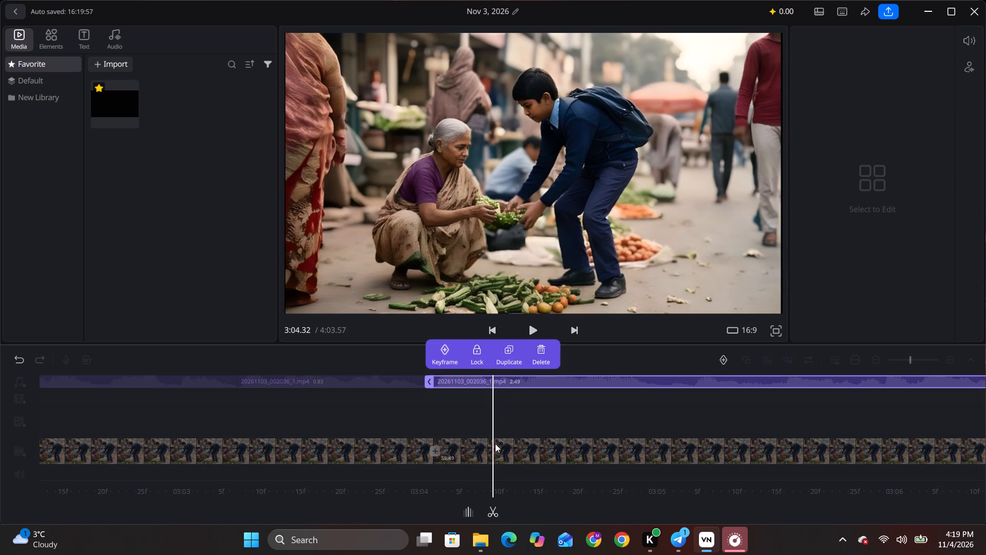
{"action": "left_click", "coordinate": [495, 444]}
{"action": "left_click", "coordinate": [406, 415]}
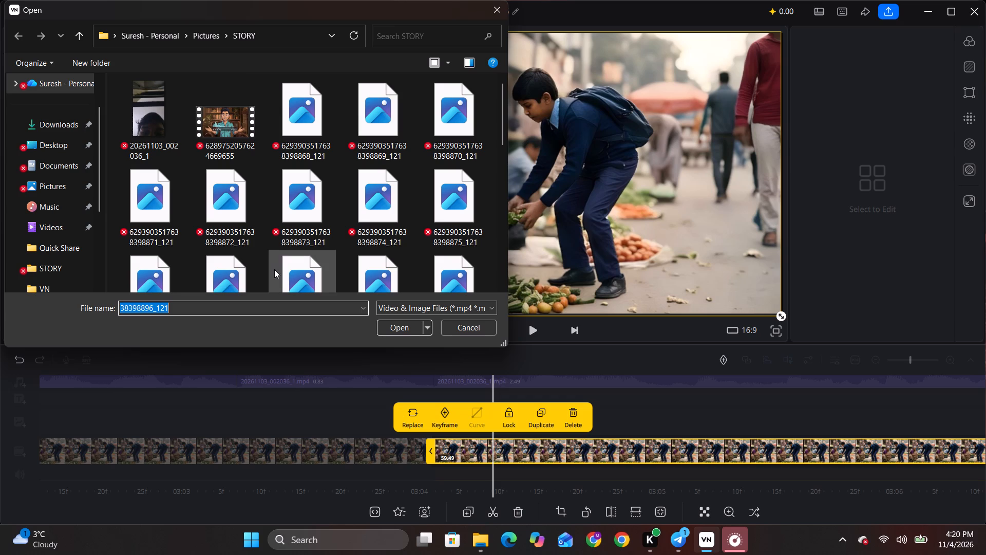
{"action": "scroll", "coordinate": [274, 269], "scroll_direction": "down", "scroll_amount": 5}
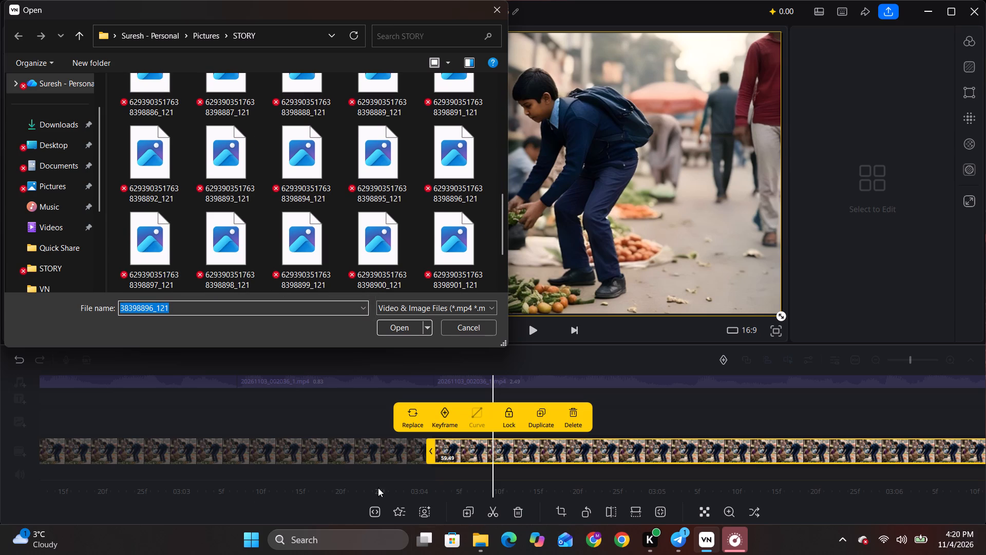
{"action": "left_click", "coordinate": [486, 545]}
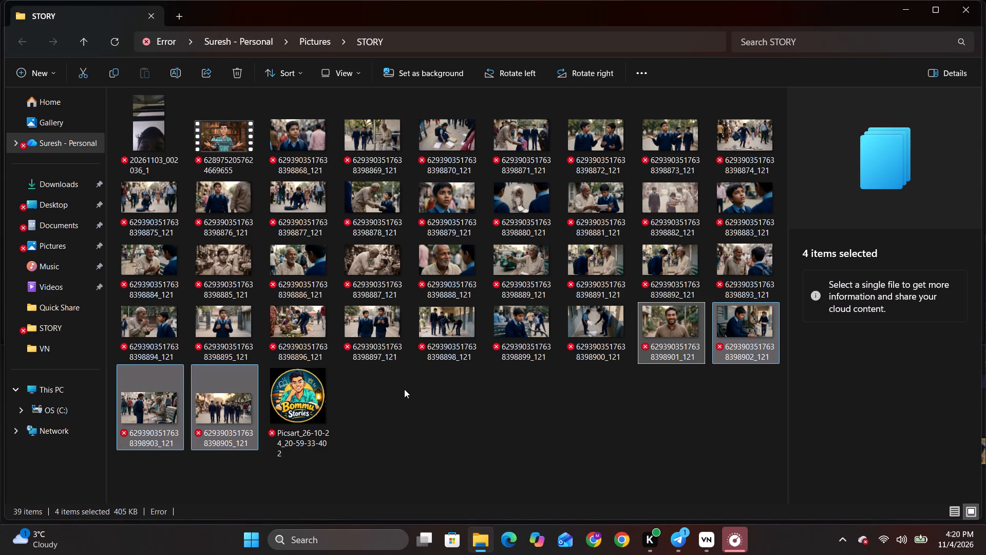
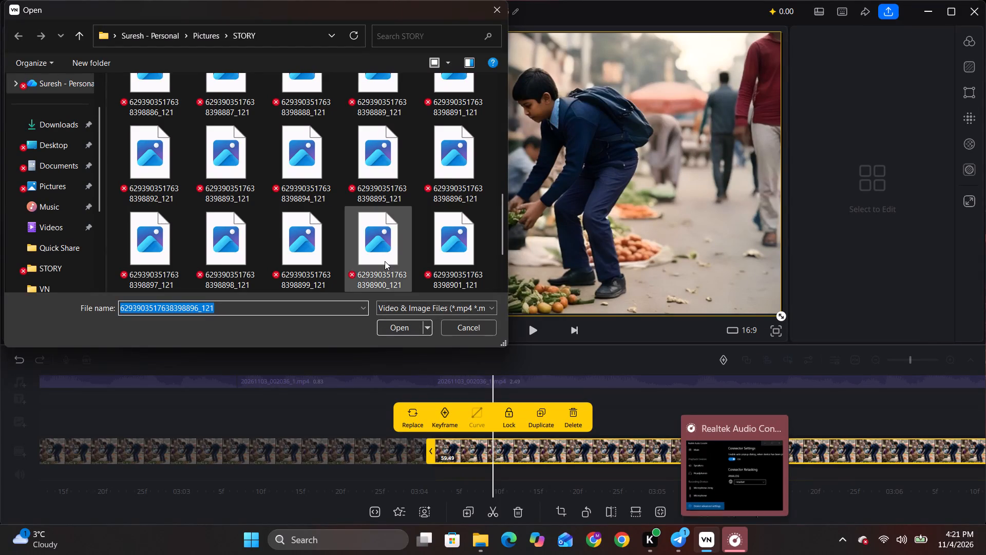
Replace the clip after the cut at about 3:04 with the STORY folder image ending in 8398897_121.
{"action": "scroll", "coordinate": [385, 261], "scroll_direction": "down", "scroll_amount": 2}
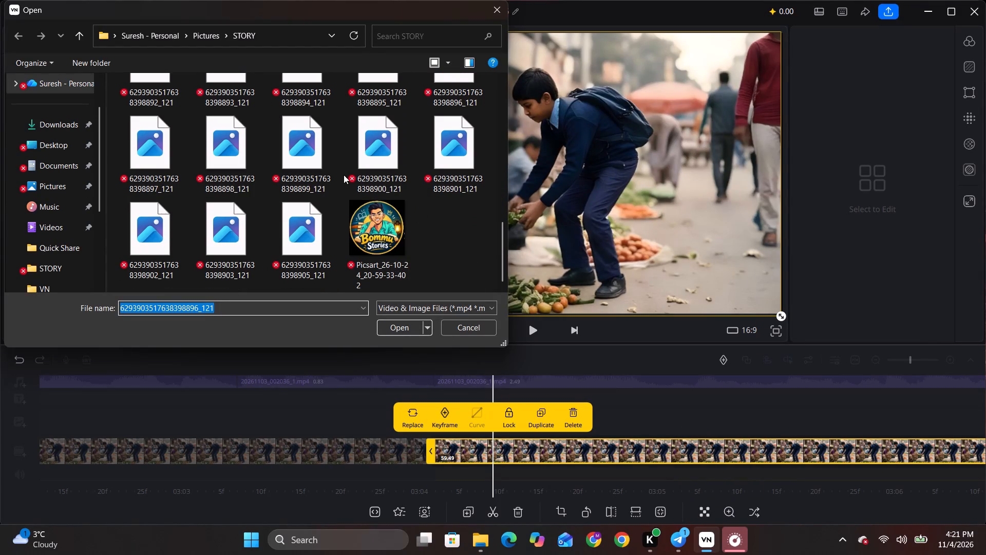
{"action": "left_click", "coordinate": [145, 152]}
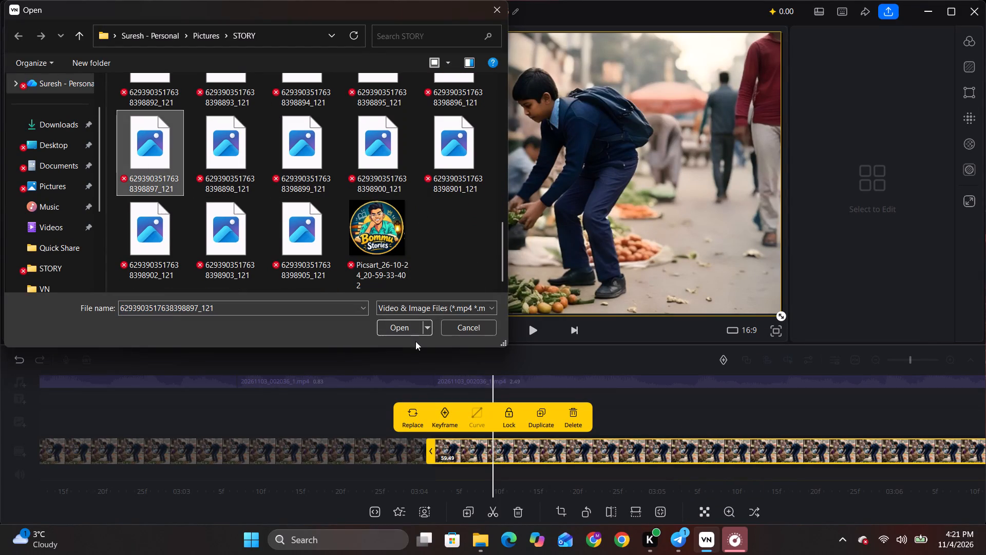
{"action": "left_click", "coordinate": [395, 324]}
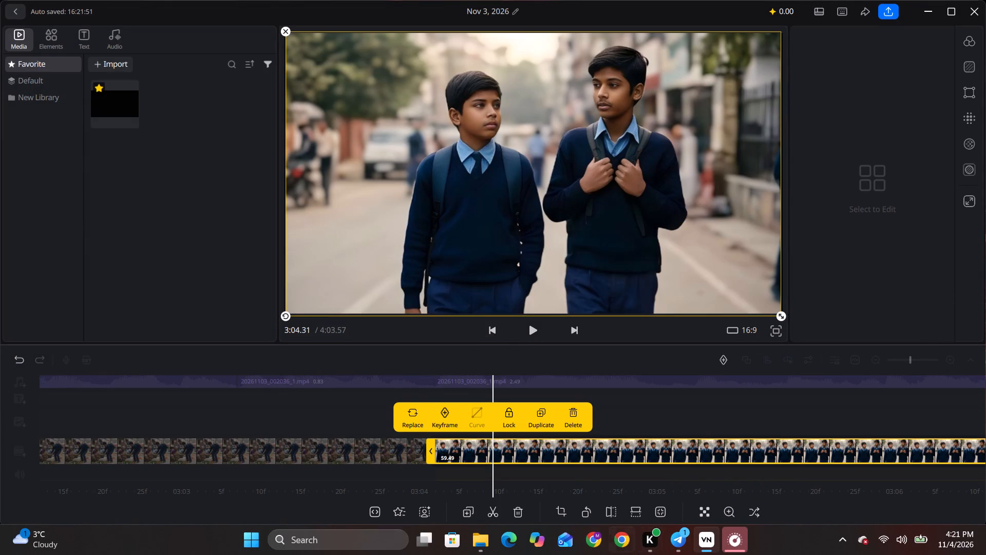
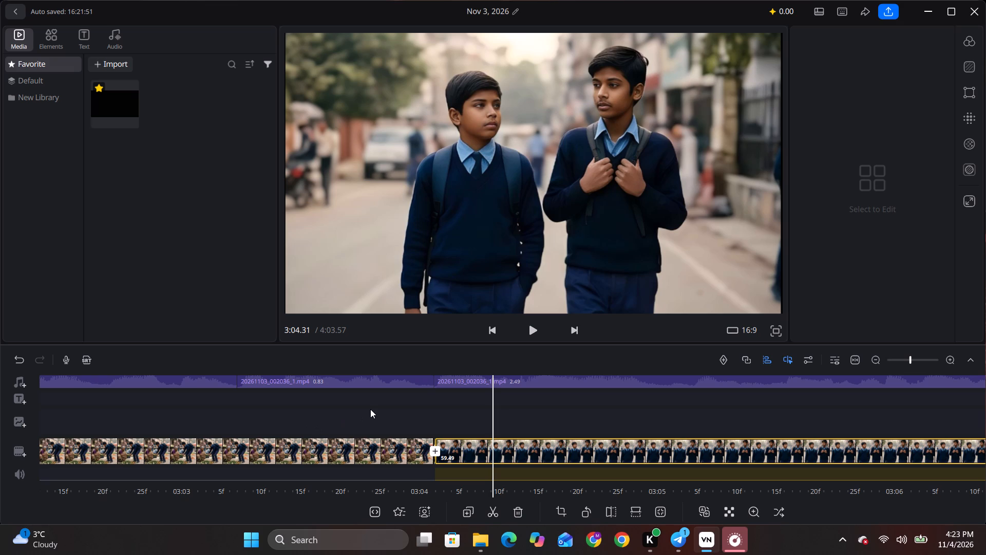
Split the image clip at about 3:07.6, where the narration clip lasting 4.28 seconds begins, after reviewing the narration and STORY images.
{"action": "left_click", "coordinate": [418, 405]}
{"action": "left_click_drag", "start_coordinate": [362, 416], "coordinate": [763, 407]}
{"action": "left_click", "coordinate": [541, 343]}
{"action": "left_click", "coordinate": [534, 336]}
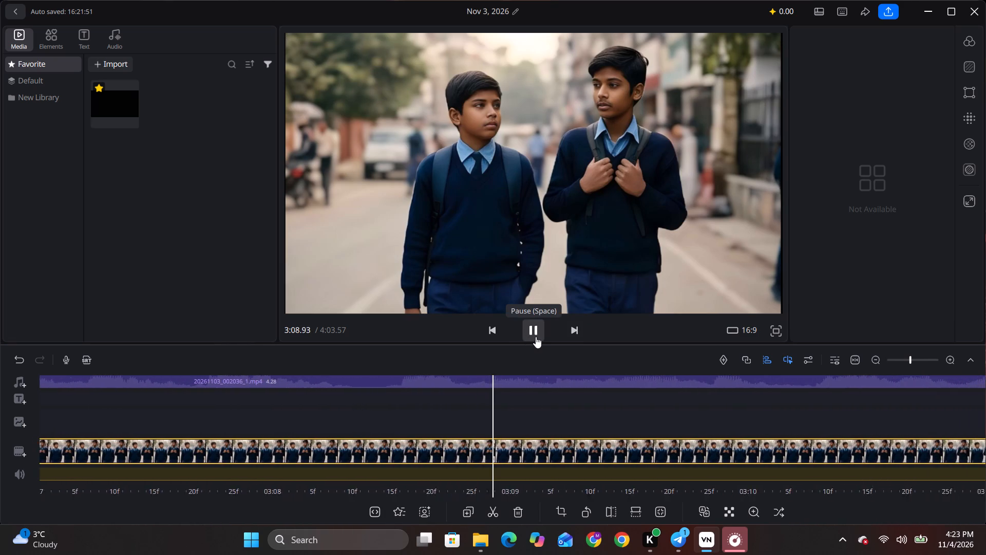
{"action": "left_click", "coordinate": [534, 331]}
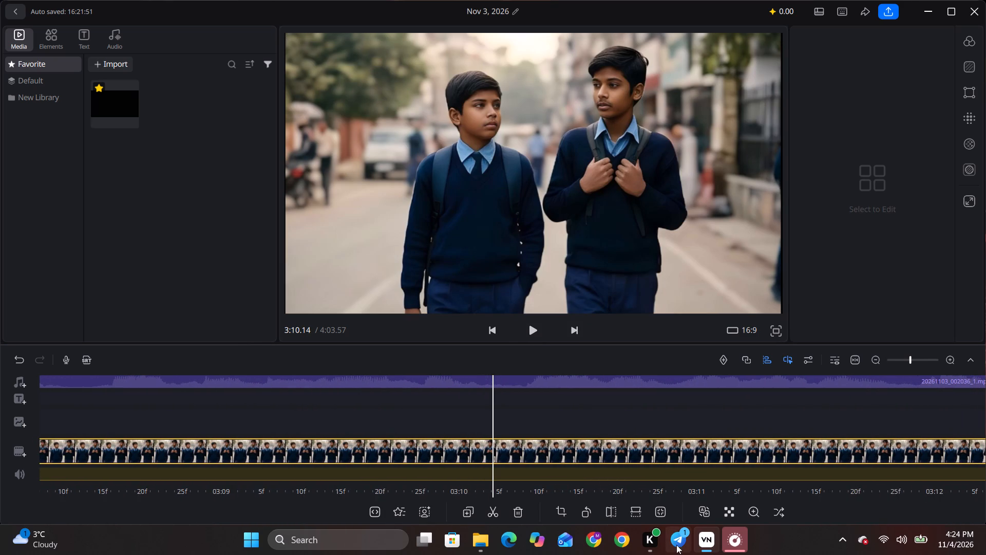
{"action": "left_click", "coordinate": [478, 546]}
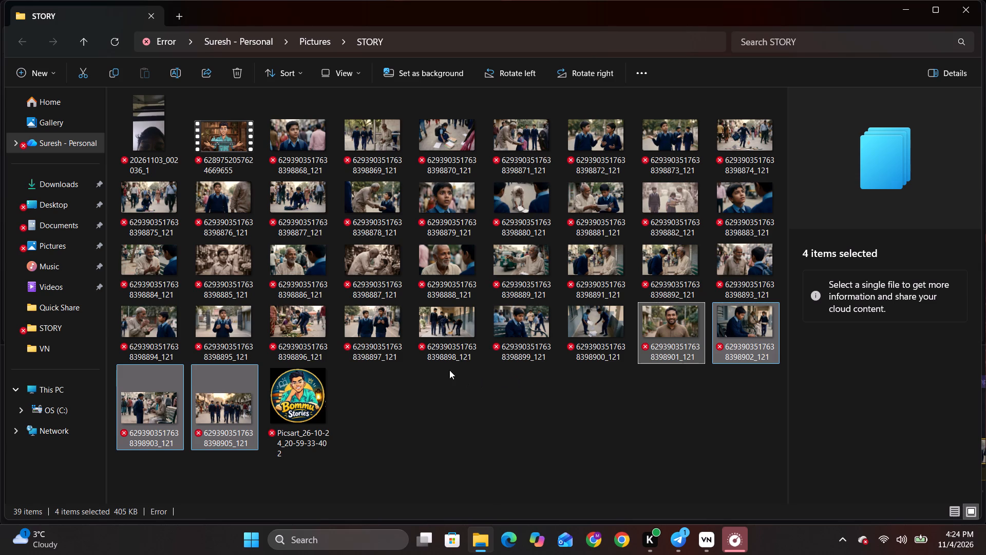
{"action": "left_click", "coordinate": [698, 541]}
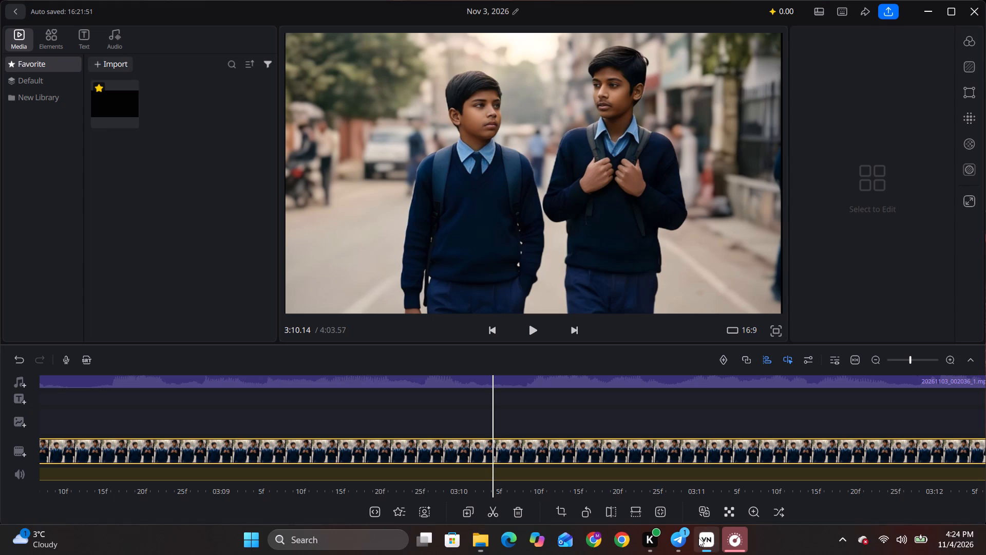
{"action": "left_click_drag", "start_coordinate": [342, 414], "coordinate": [888, 419]}
{"action": "left_click_drag", "start_coordinate": [296, 420], "coordinate": [687, 419]}
{"action": "left_click", "coordinate": [537, 330]}
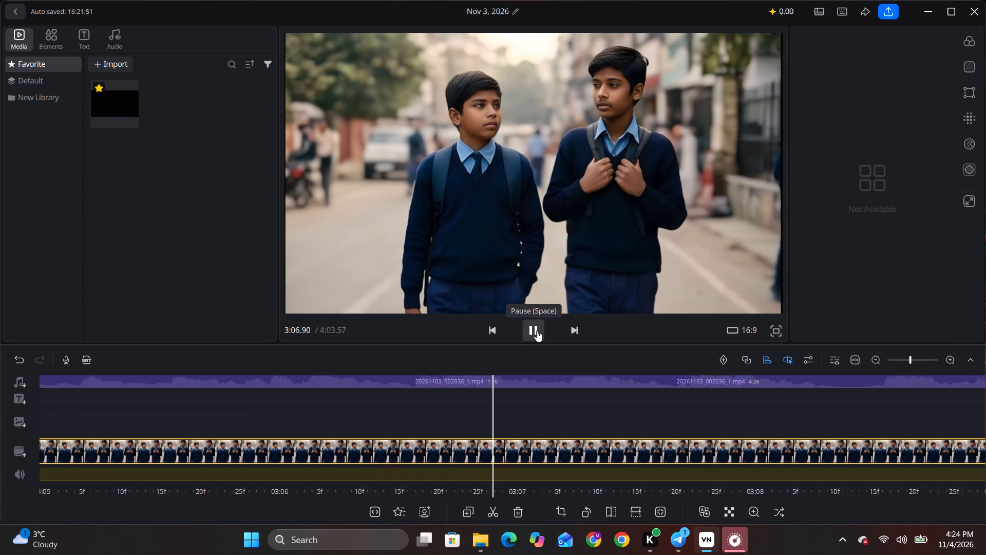
{"action": "left_click", "coordinate": [537, 330]}
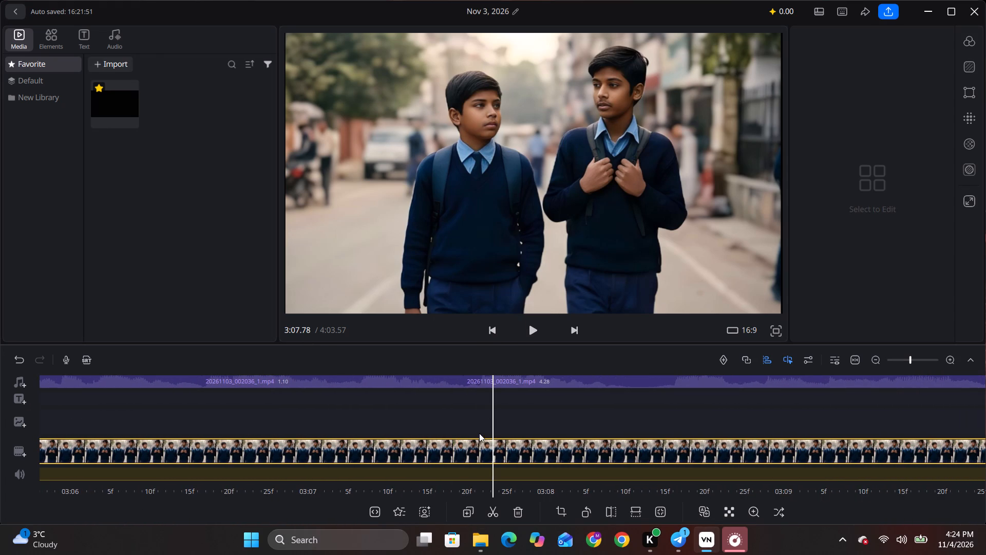
{"action": "left_click", "coordinate": [473, 448]}
{"action": "left_click_drag", "start_coordinate": [346, 422], "coordinate": [406, 424]}
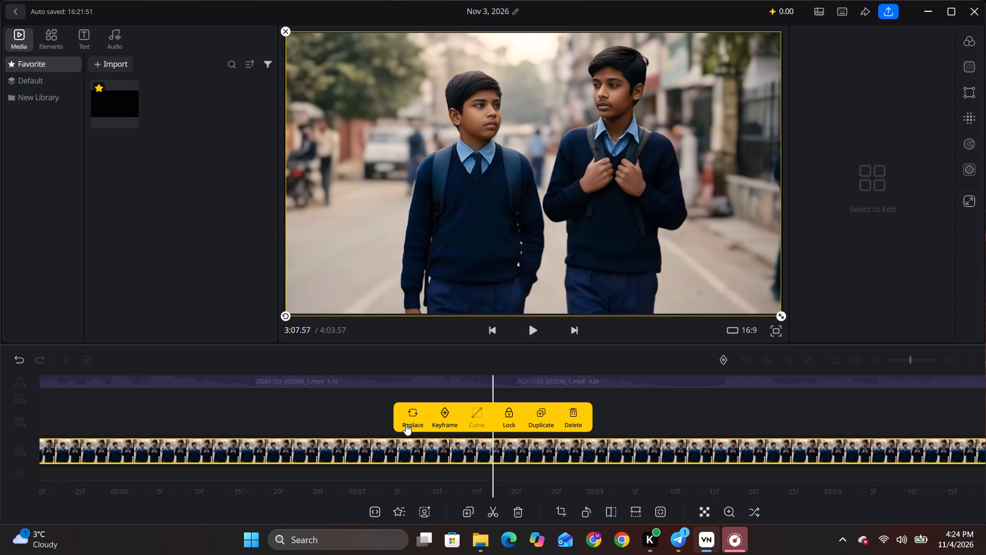
{"action": "left_click_drag", "start_coordinate": [406, 424], "coordinate": [397, 429]}
{"action": "left_click", "coordinate": [496, 519]}
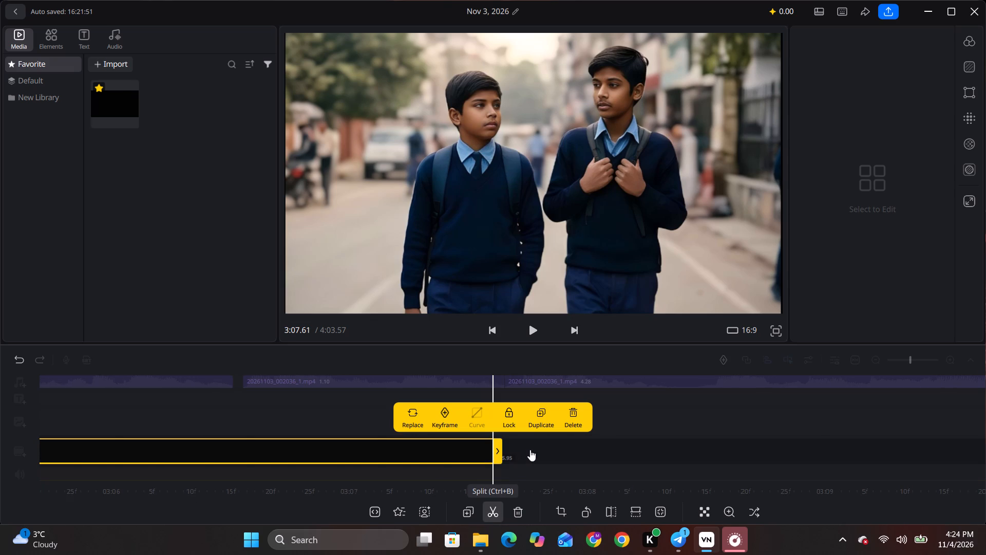
Shift the 2.49-second narration clip forward in time to close the gap before the 1.10-second narration clip.
{"action": "left_click", "coordinate": [534, 449]}
{"action": "left_click", "coordinate": [534, 449]}
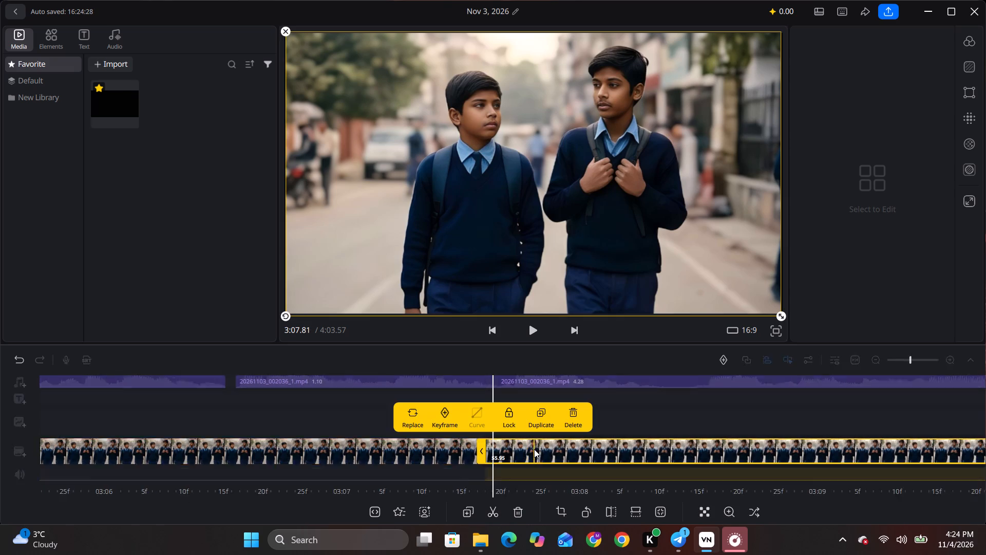
{"action": "left_click", "coordinate": [335, 378]}
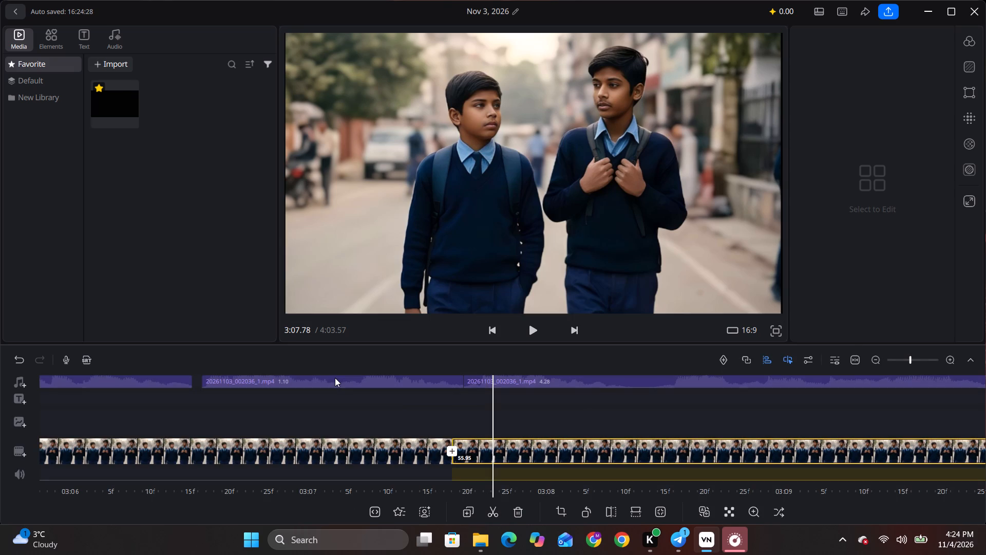
{"action": "left_click", "coordinate": [127, 380]}
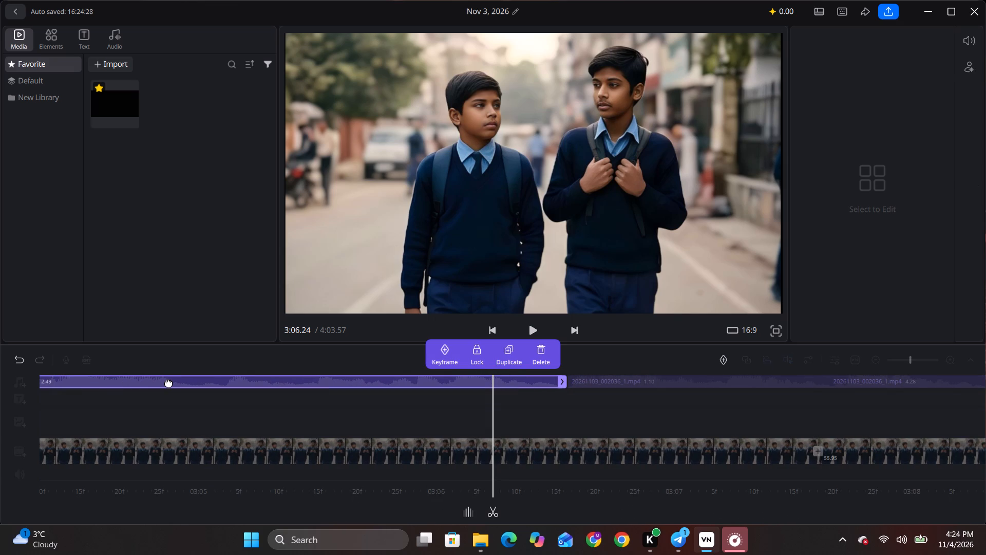
{"action": "left_click_drag", "start_coordinate": [168, 382], "coordinate": [197, 382]}
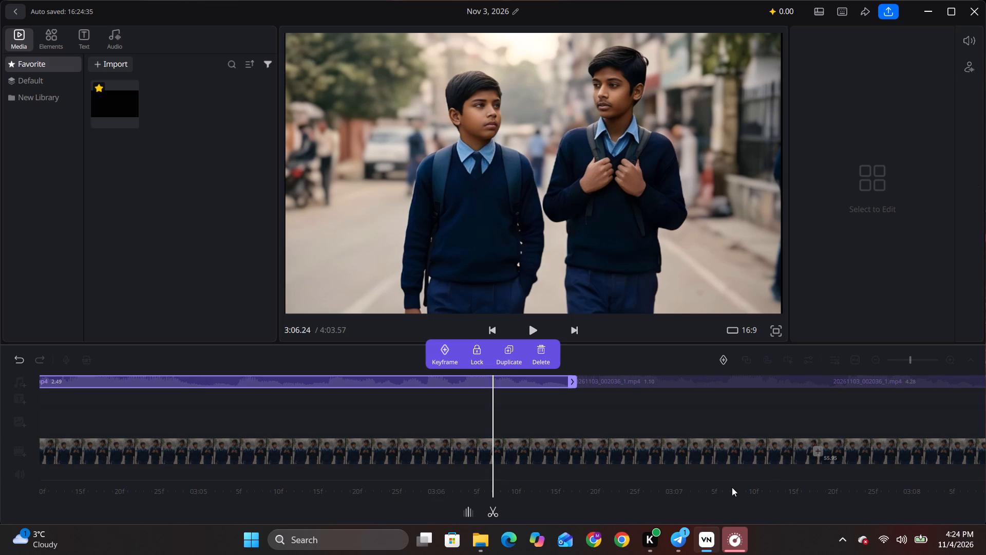
Replace the clip after the cut at about 3:07.6 with the STORY folder image ending in 8398899_121.
{"action": "left_click", "coordinate": [875, 457]}
{"action": "left_click", "coordinate": [852, 456]}
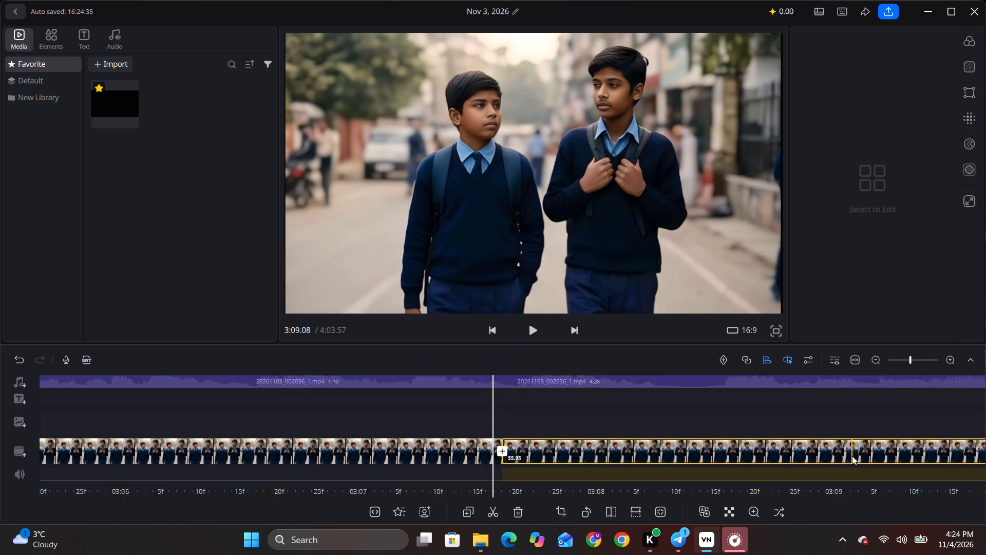
{"action": "left_click", "coordinate": [494, 448]}
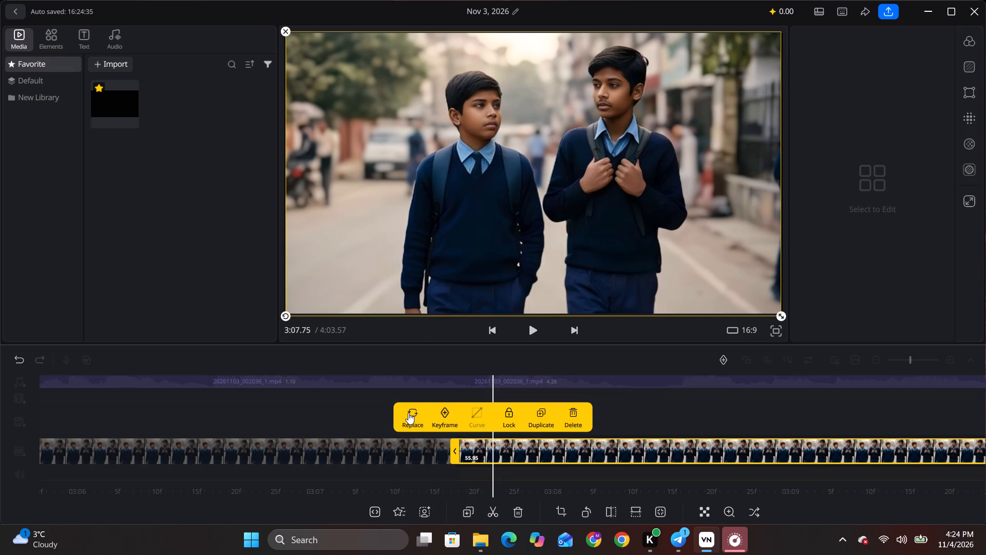
{"action": "left_click", "coordinate": [408, 413]}
{"action": "scroll", "coordinate": [332, 220], "scroll_direction": "down", "scroll_amount": 5}
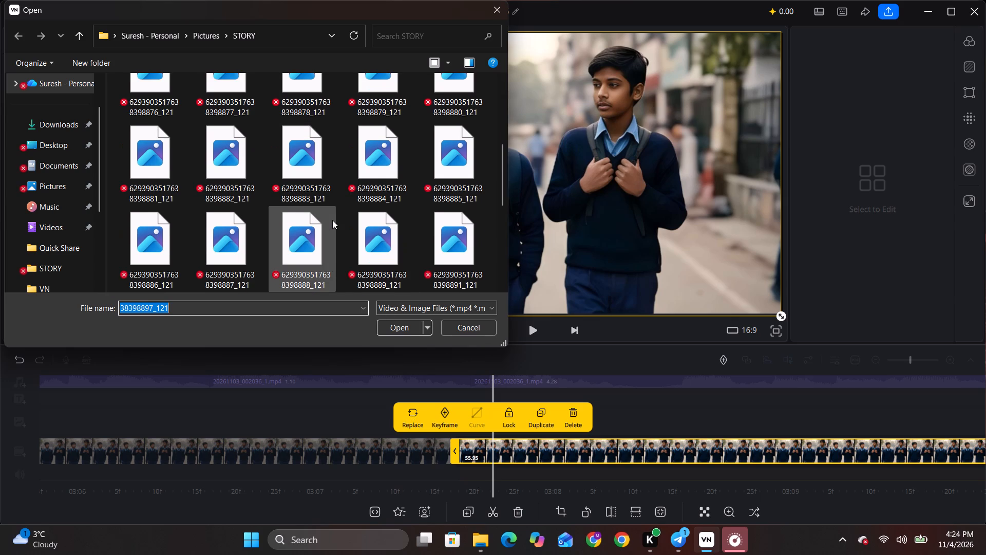
{"action": "scroll", "coordinate": [332, 220], "scroll_direction": "down", "scroll_amount": 1}
{"action": "left_click", "coordinate": [311, 159]}
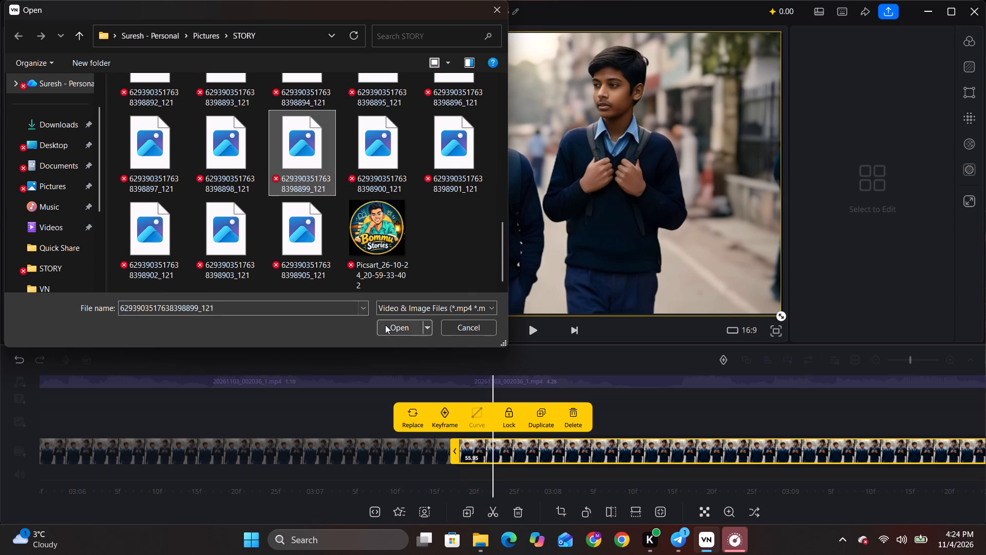
{"action": "left_click", "coordinate": [387, 324]}
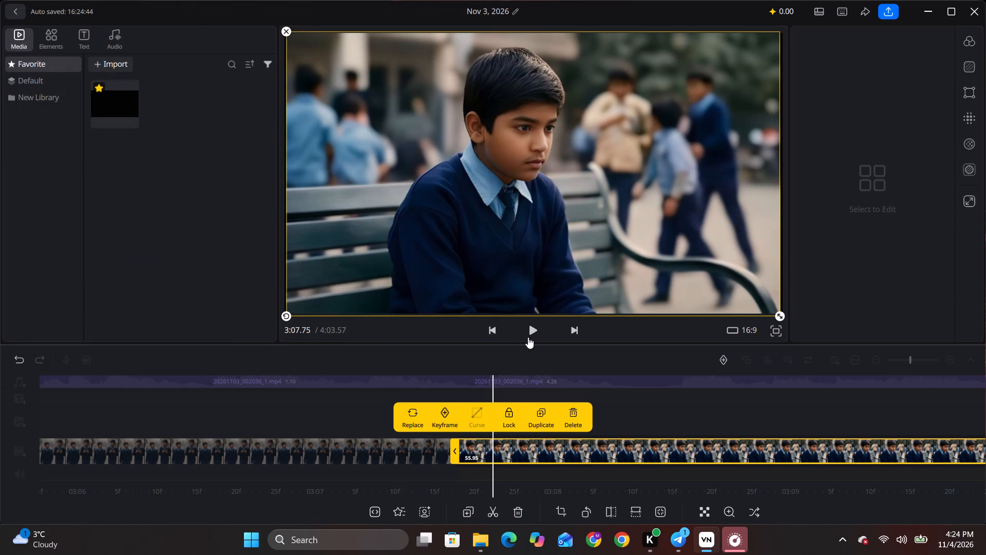
Play the narration from about 3:07.75 to 3:37.8 and check the STORY folder images to decide where the next scene starts.
{"action": "left_click", "coordinate": [530, 329]}
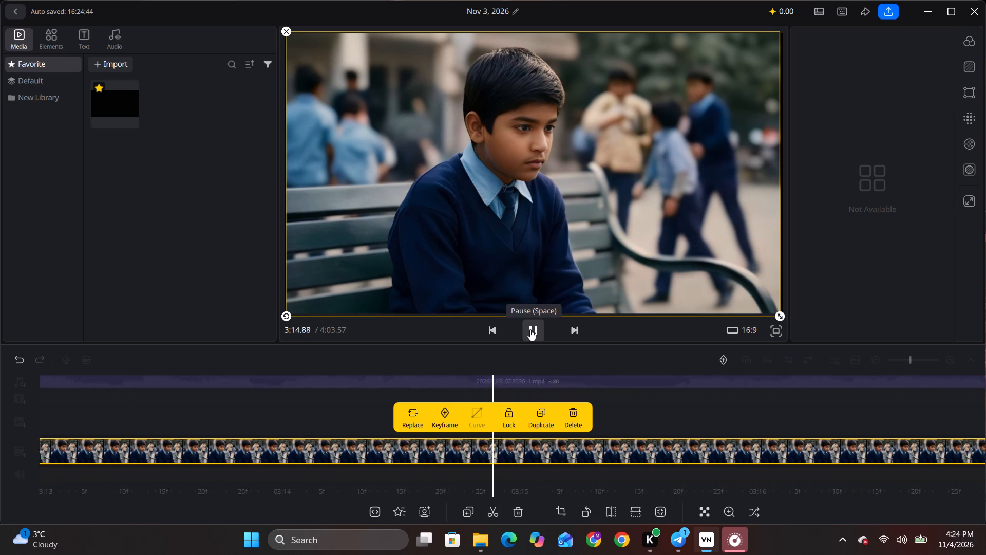
{"action": "left_click", "coordinate": [530, 329]}
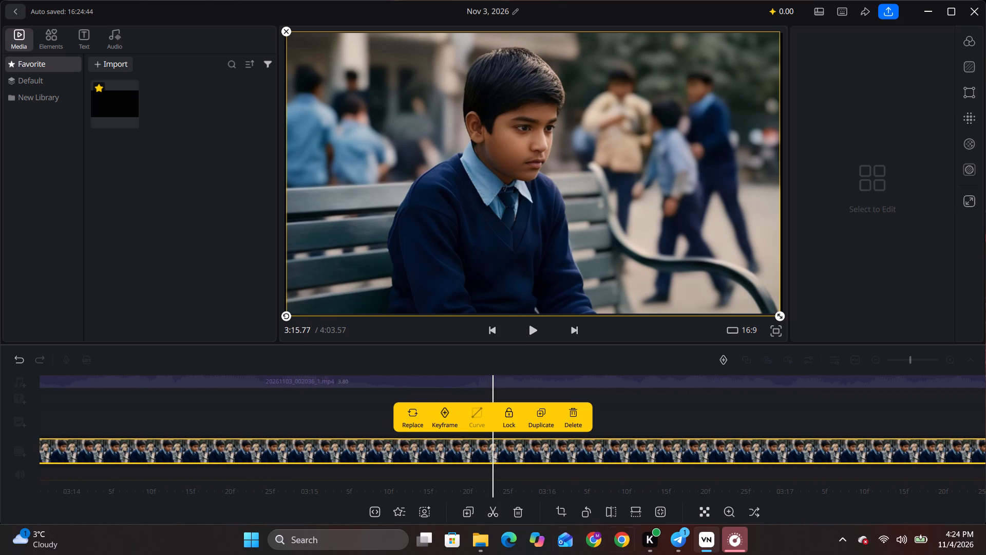
{"action": "left_click", "coordinate": [477, 543]}
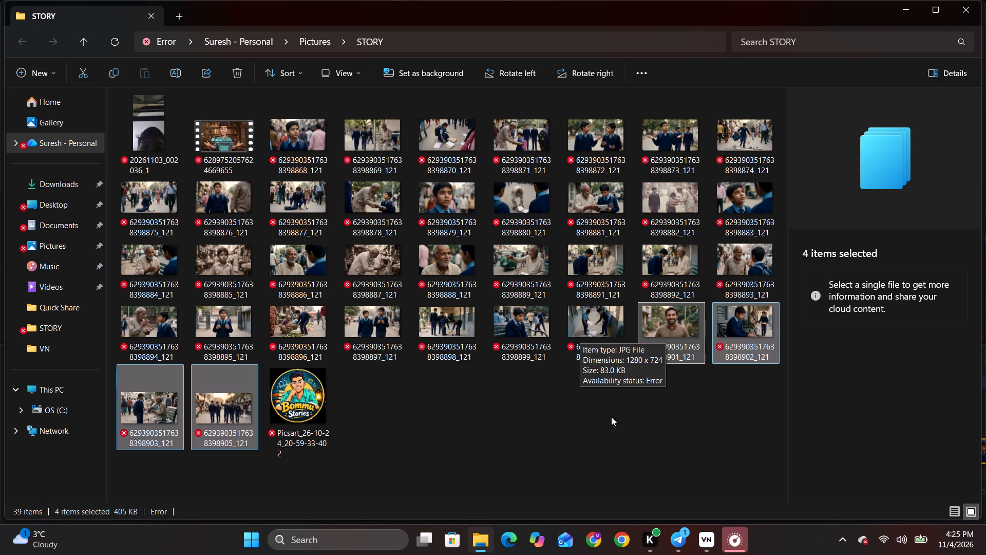
{"action": "left_click", "coordinate": [715, 539]}
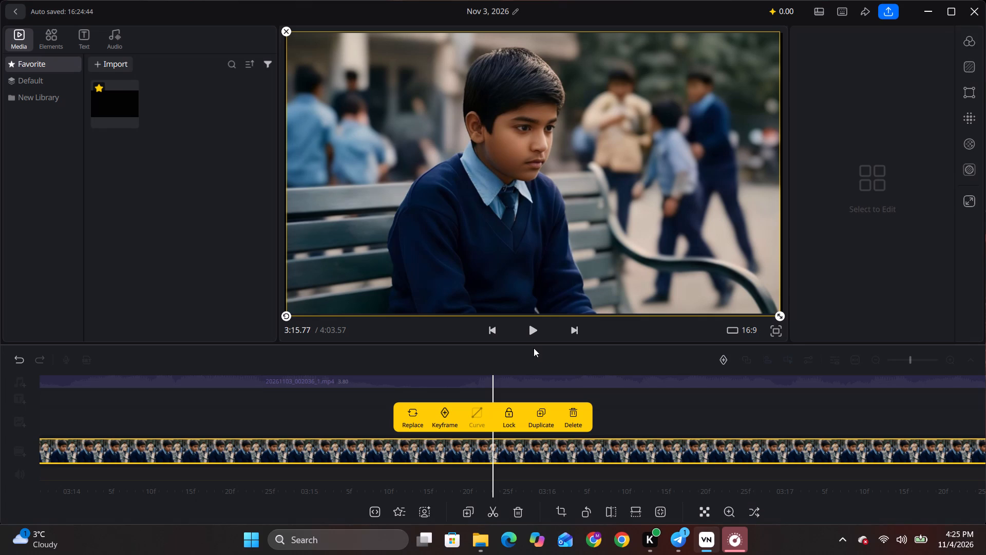
{"action": "left_click", "coordinate": [533, 333]}
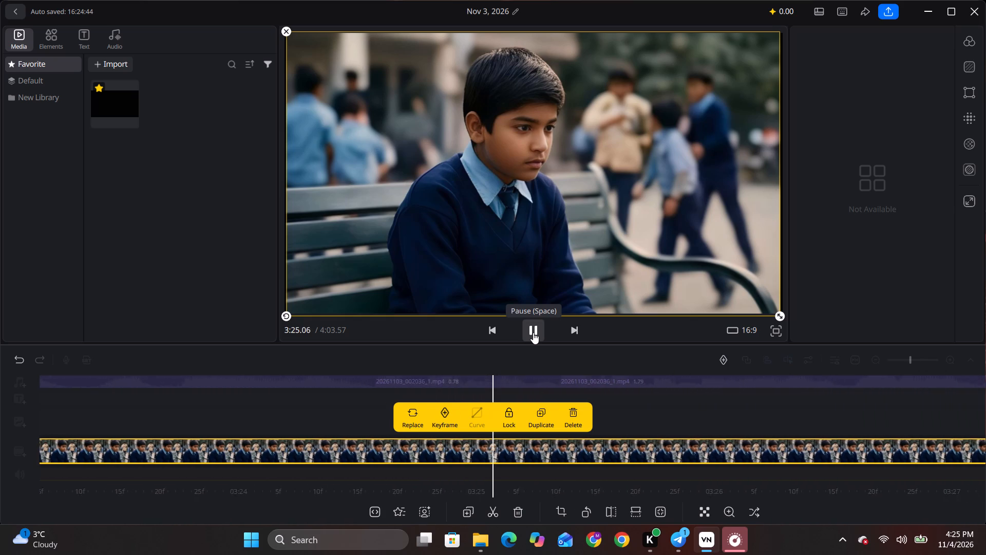
{"action": "left_click", "coordinate": [533, 332]}
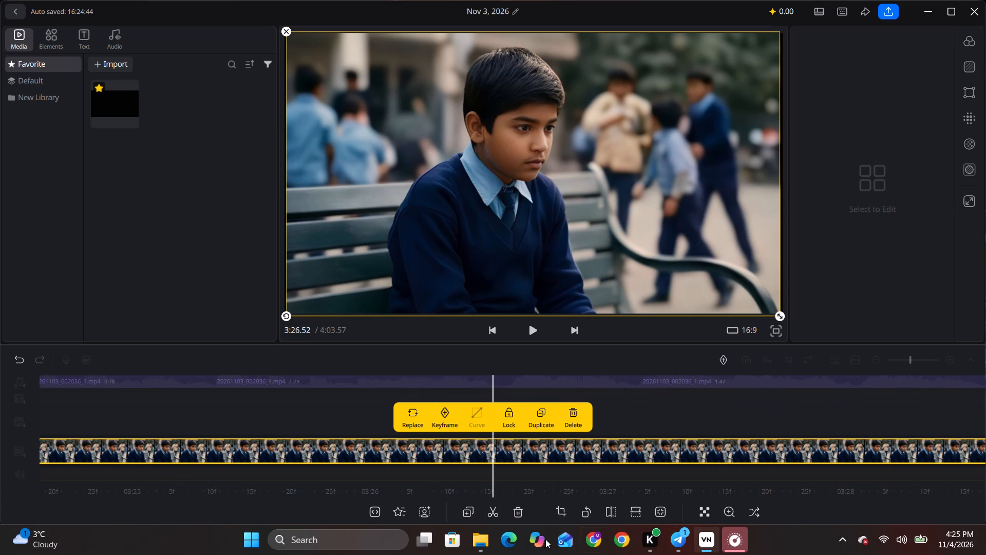
{"action": "left_click", "coordinate": [486, 543]}
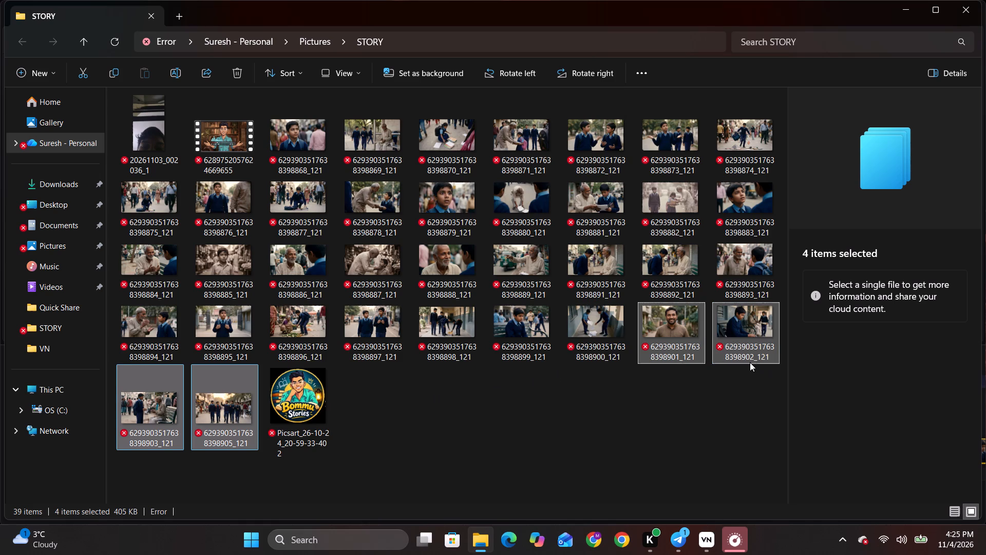
{"action": "left_click", "coordinate": [701, 542]}
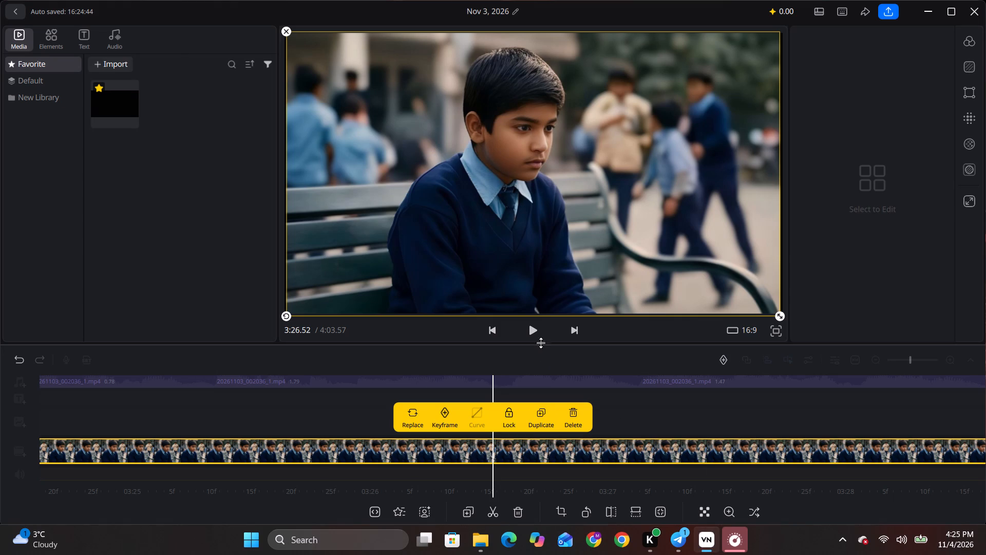
{"action": "left_click", "coordinate": [533, 330]}
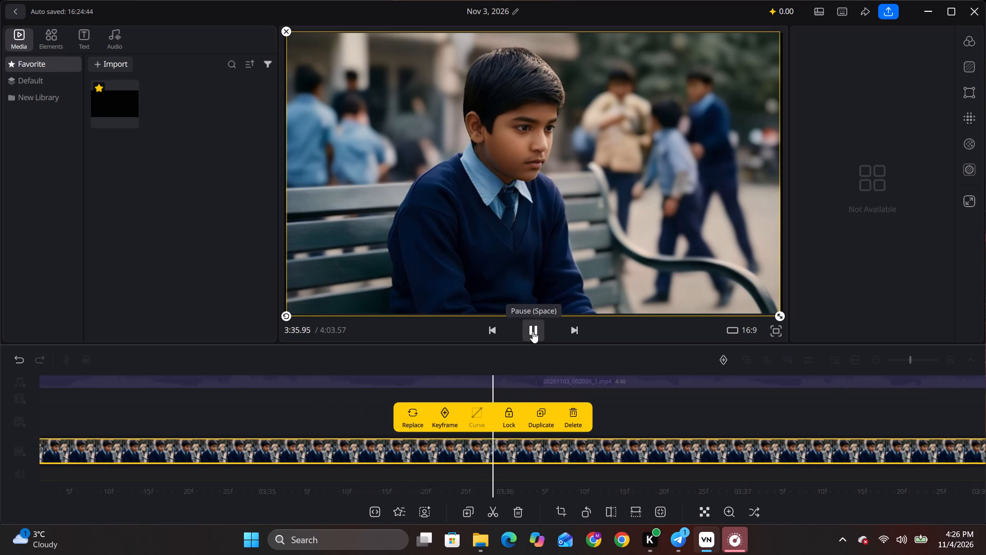
{"action": "left_click", "coordinate": [533, 331]}
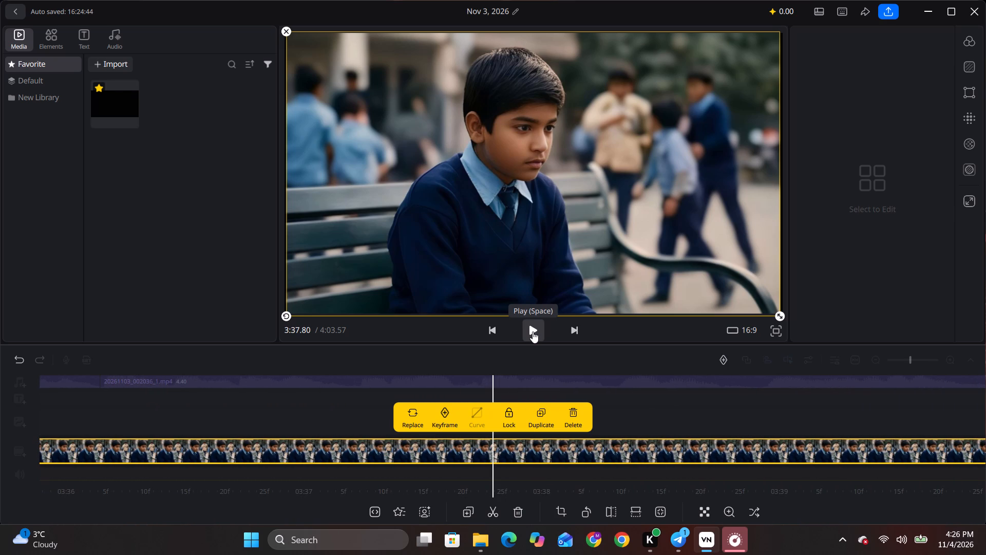
Split the image clip at about 3:36.16, at the start of the 4.40-second narration clip.
{"action": "left_click_drag", "start_coordinate": [122, 411], "coordinate": [265, 411]}
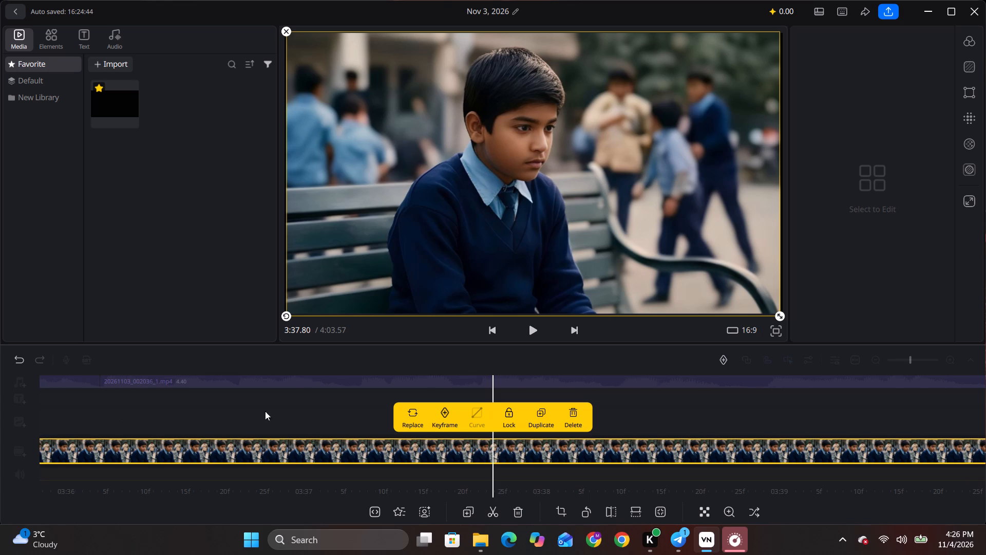
{"action": "left_click_drag", "start_coordinate": [265, 411], "coordinate": [683, 413]}
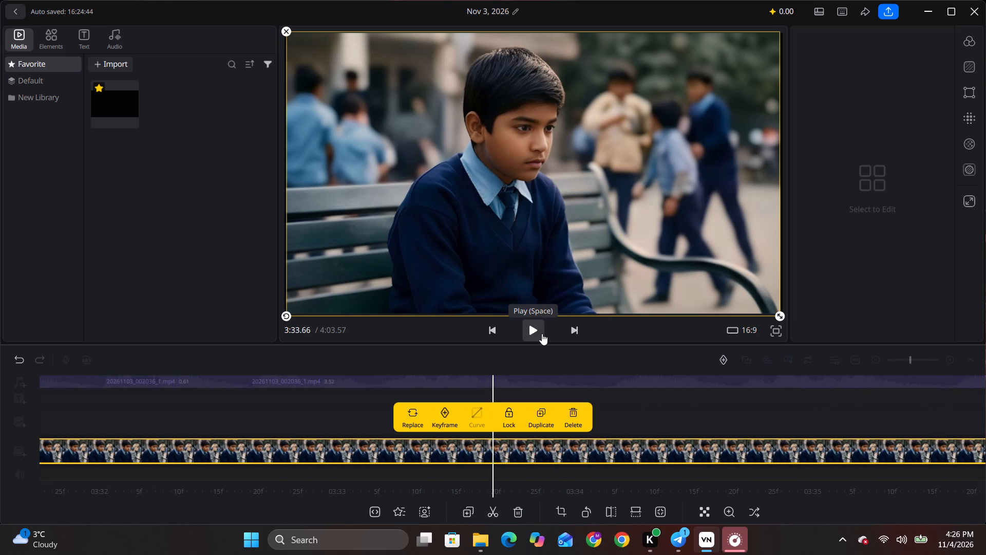
{"action": "left_click", "coordinate": [542, 334]}
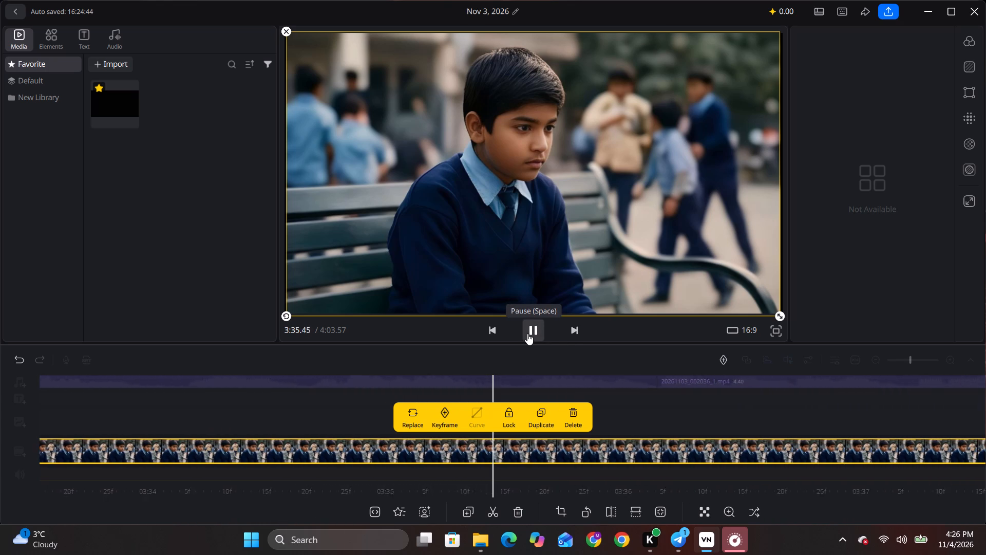
{"action": "left_click", "coordinate": [527, 334]}
{"action": "left_click", "coordinate": [379, 382]}
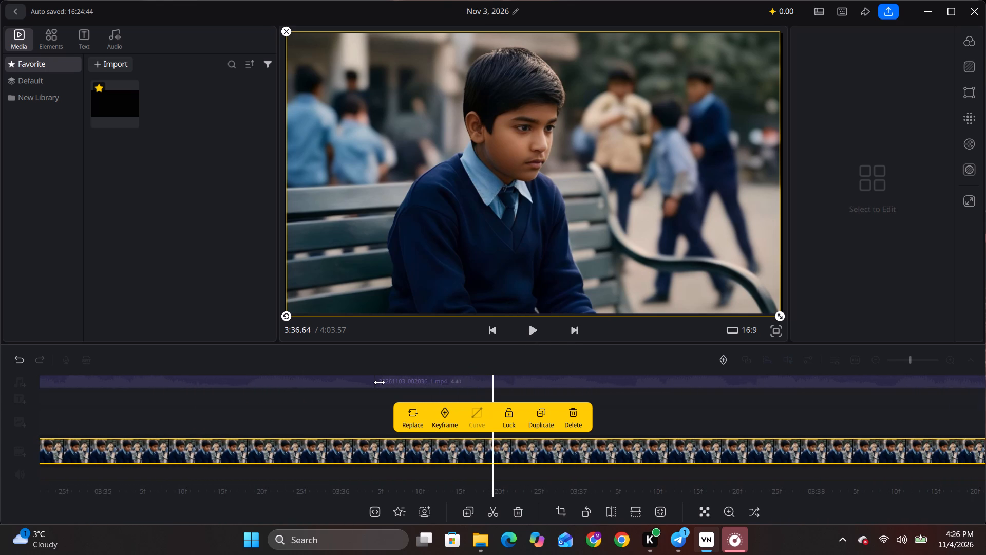
{"action": "left_click", "coordinate": [379, 382]}
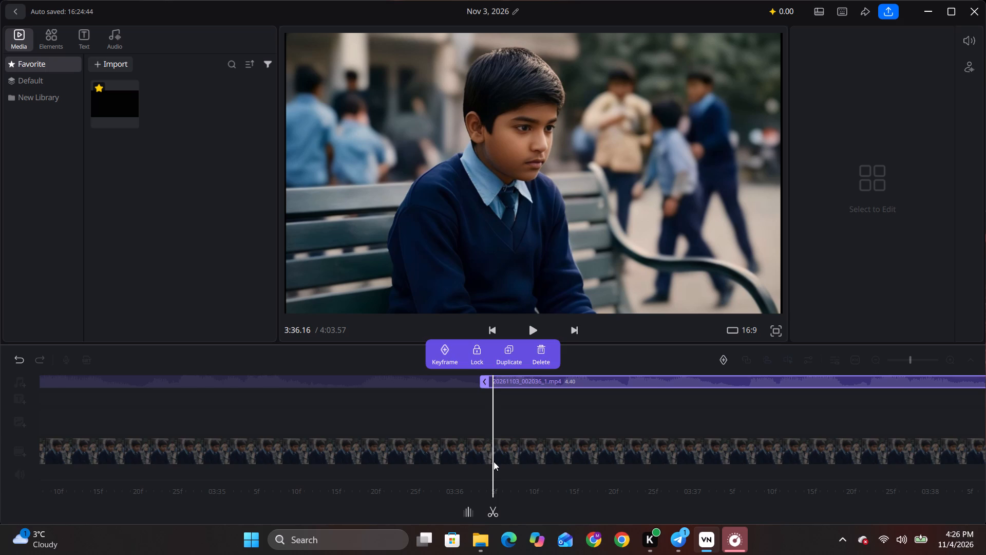
{"action": "left_click", "coordinate": [494, 461]}
{"action": "left_click", "coordinate": [492, 510]}
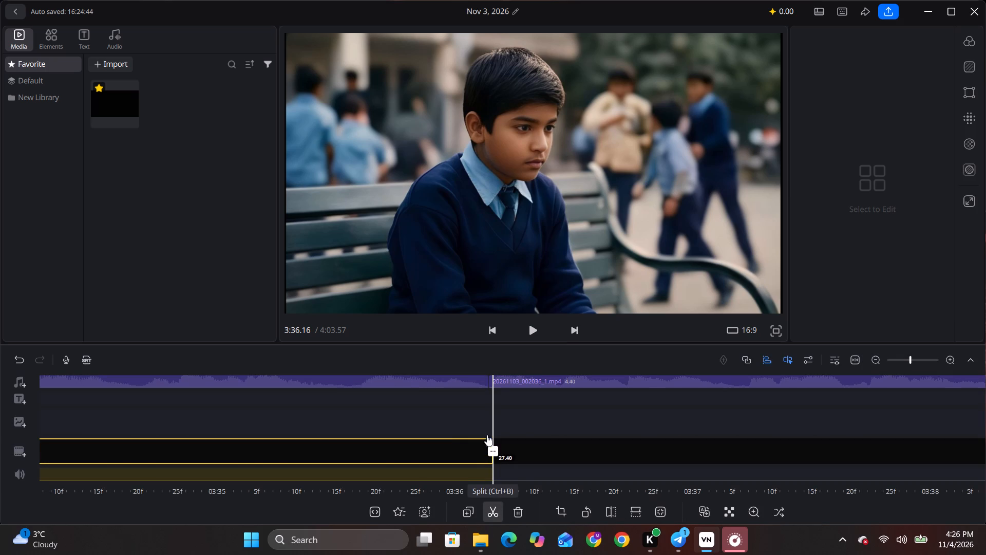
{"action": "left_click_drag", "start_coordinate": [384, 419], "coordinate": [669, 416]}
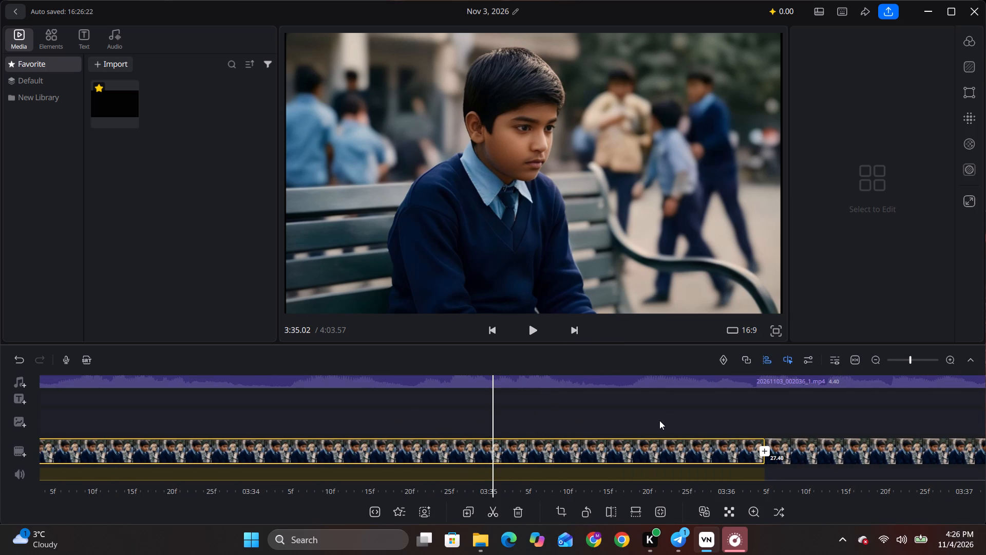
Shift the 4.40-second narration clip slightly forward in time so it starts at the image cut at about 3:36.16.
{"action": "left_click_drag", "start_coordinate": [659, 420], "coordinate": [314, 443]}
{"action": "left_click", "coordinate": [494, 378]}
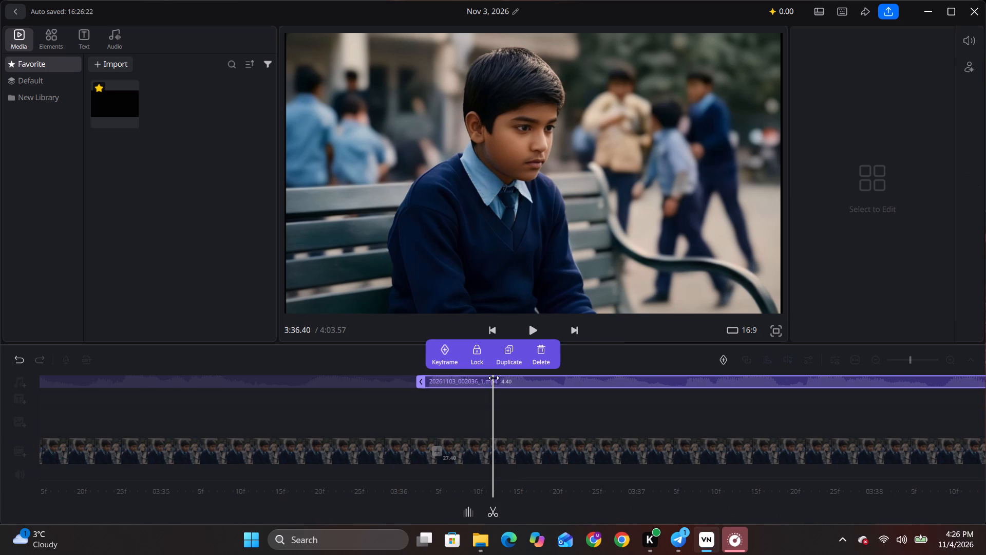
{"action": "left_click_drag", "start_coordinate": [494, 378], "coordinate": [499, 379]}
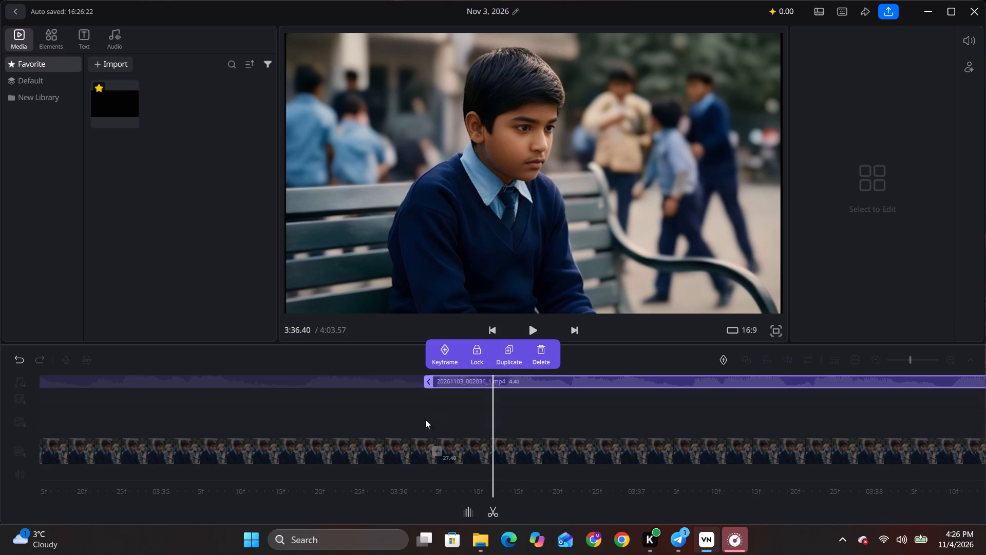
{"action": "left_click", "coordinate": [379, 456]}
{"action": "left_click", "coordinate": [379, 455]}
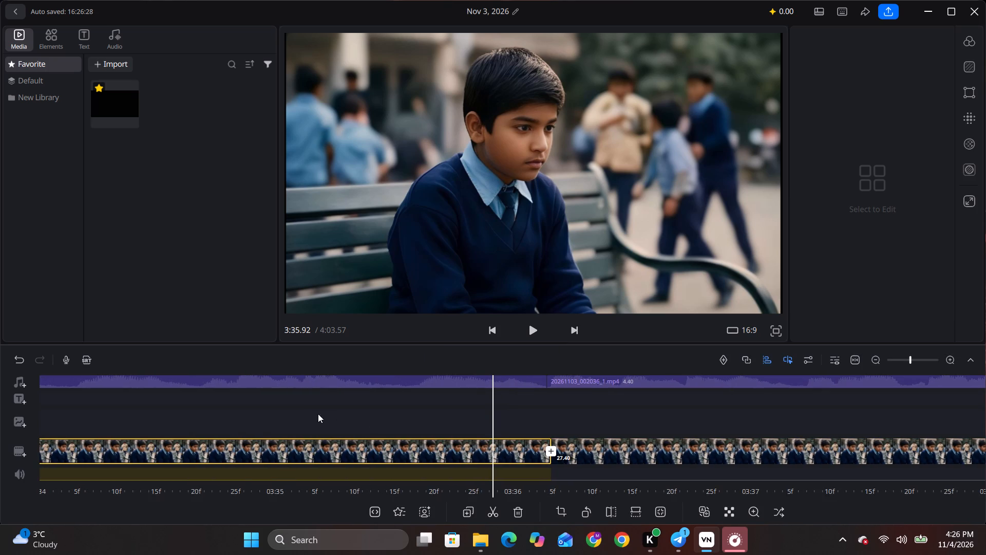
Play the narration between about 3:12.65 and 3:19.75 to find where the next scene should start.
{"action": "left_click_drag", "start_coordinate": [313, 413], "coordinate": [723, 419]}
{"action": "left_click_drag", "start_coordinate": [297, 417], "coordinate": [591, 417]}
{"action": "left_click_drag", "start_coordinate": [386, 418], "coordinate": [622, 418]}
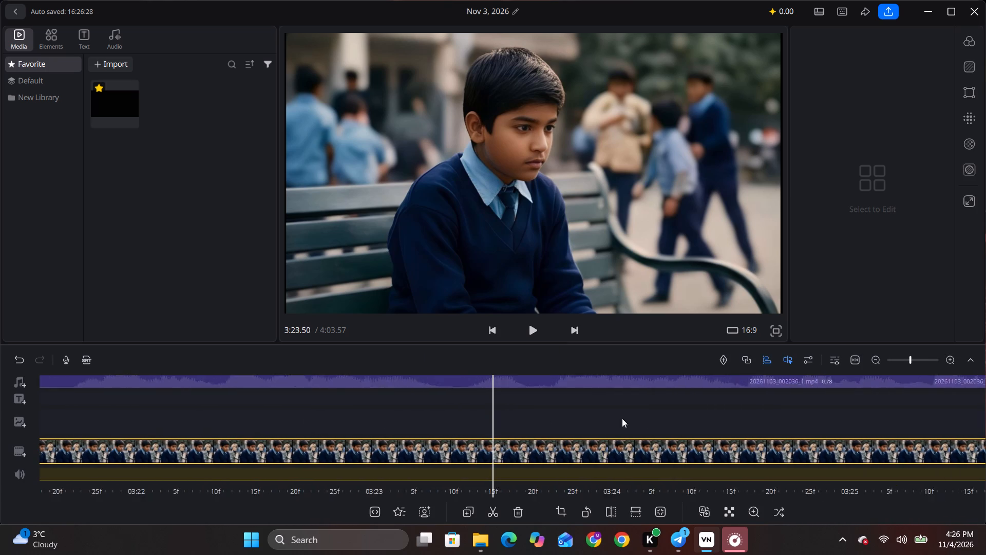
{"action": "left_click_drag", "start_coordinate": [622, 418], "coordinate": [627, 418]}
{"action": "left_click_drag", "start_coordinate": [353, 411], "coordinate": [559, 411]}
{"action": "left_click_drag", "start_coordinate": [325, 411], "coordinate": [412, 410]}
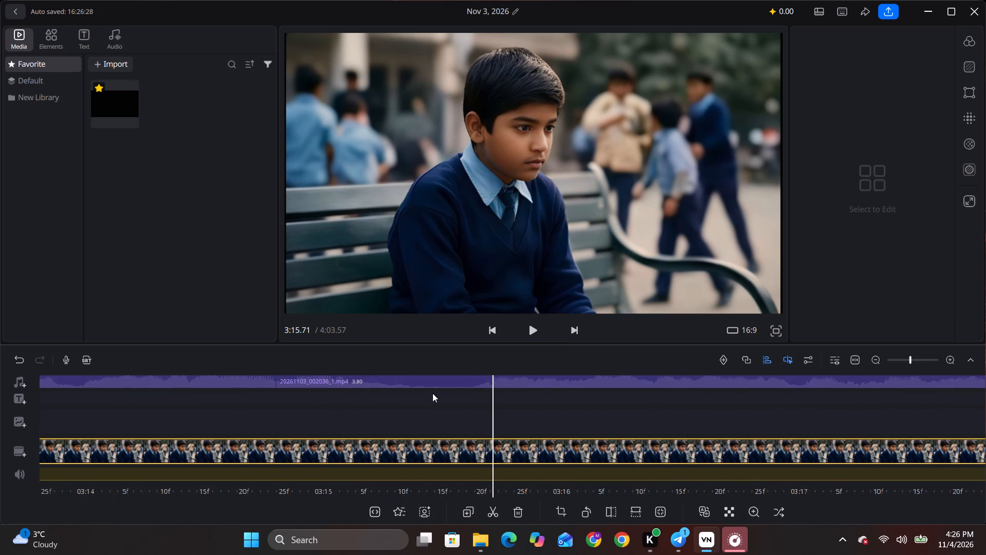
{"action": "left_click", "coordinate": [532, 331]}
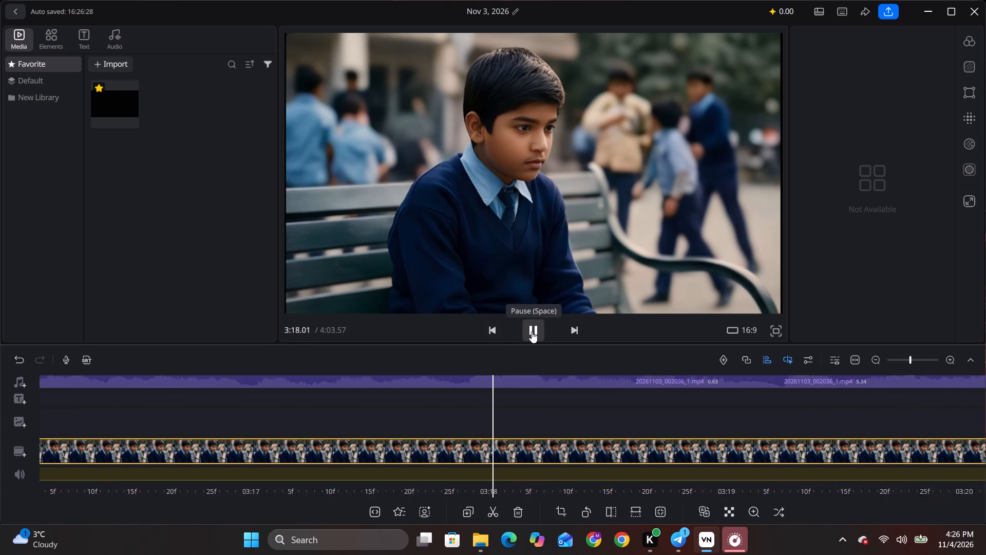
{"action": "left_click", "coordinate": [532, 331]}
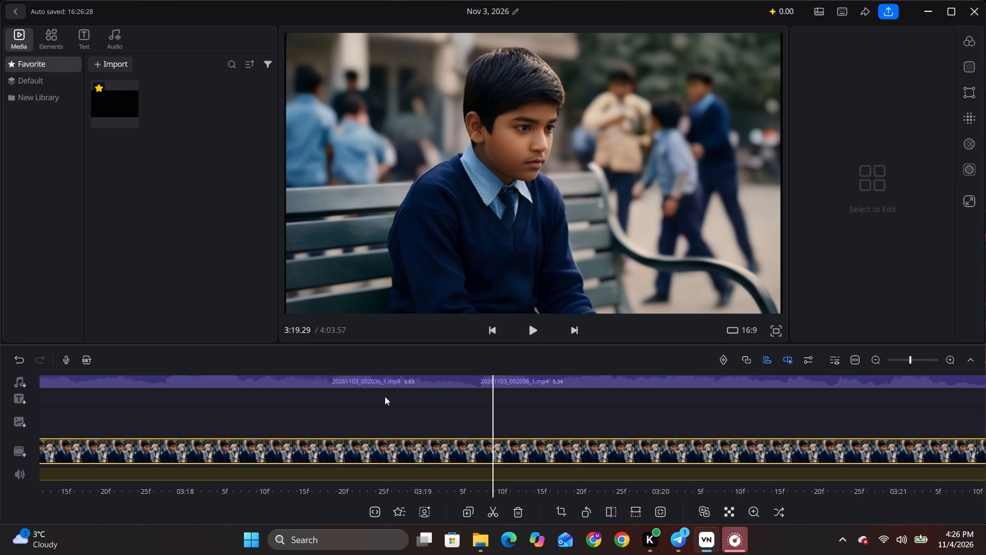
{"action": "left_click_drag", "start_coordinate": [333, 399], "coordinate": [491, 399]}
{"action": "left_click_drag", "start_coordinate": [283, 406], "coordinate": [672, 409]}
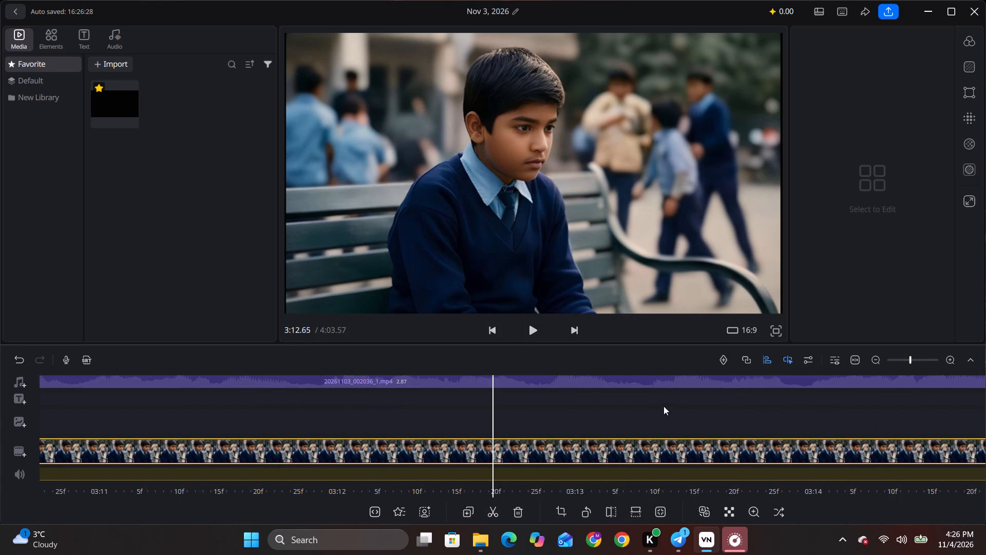
{"action": "left_click", "coordinate": [534, 339]}
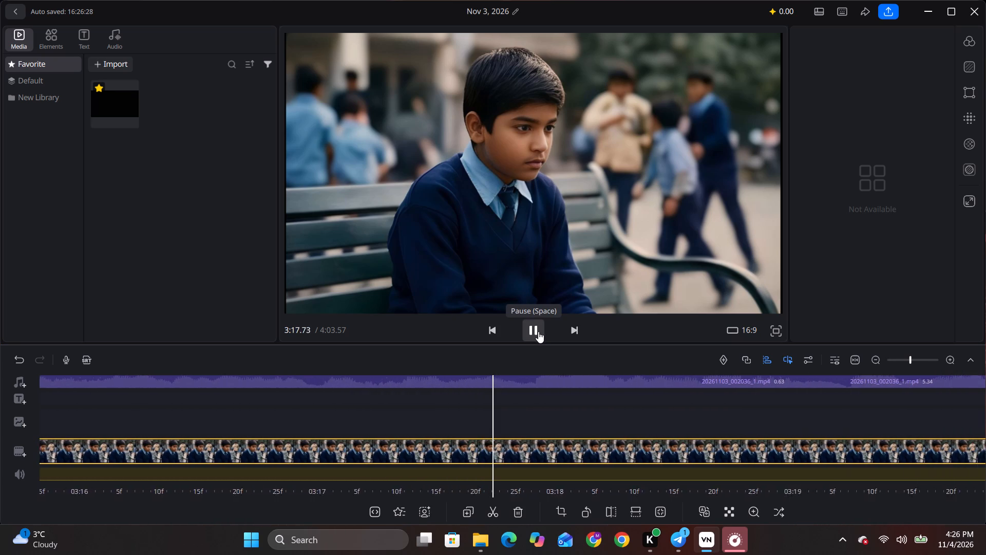
{"action": "left_click", "coordinate": [538, 331]}
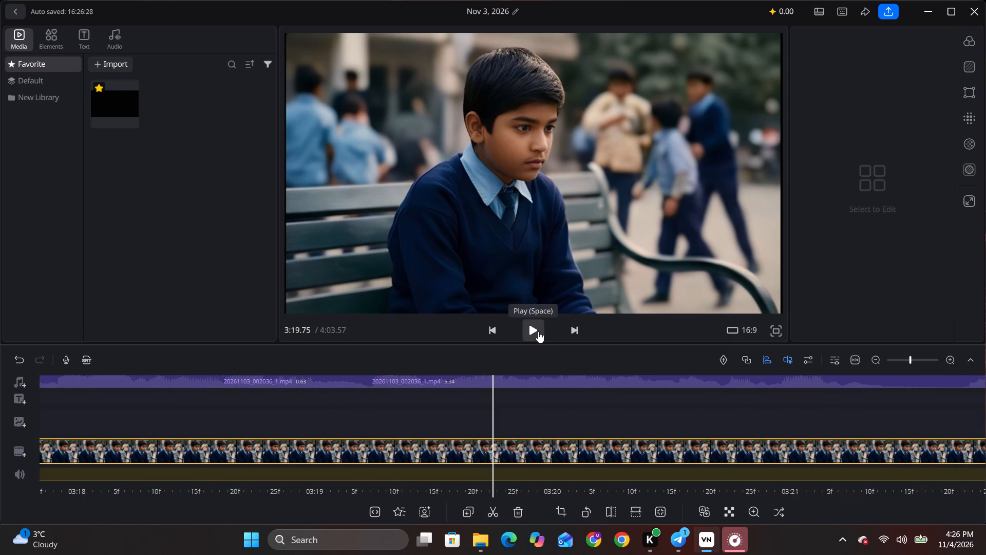
Split the image clip at about 3:19.23, at the start of the 5.34-second narration clip.
{"action": "left_click", "coordinate": [369, 380]}
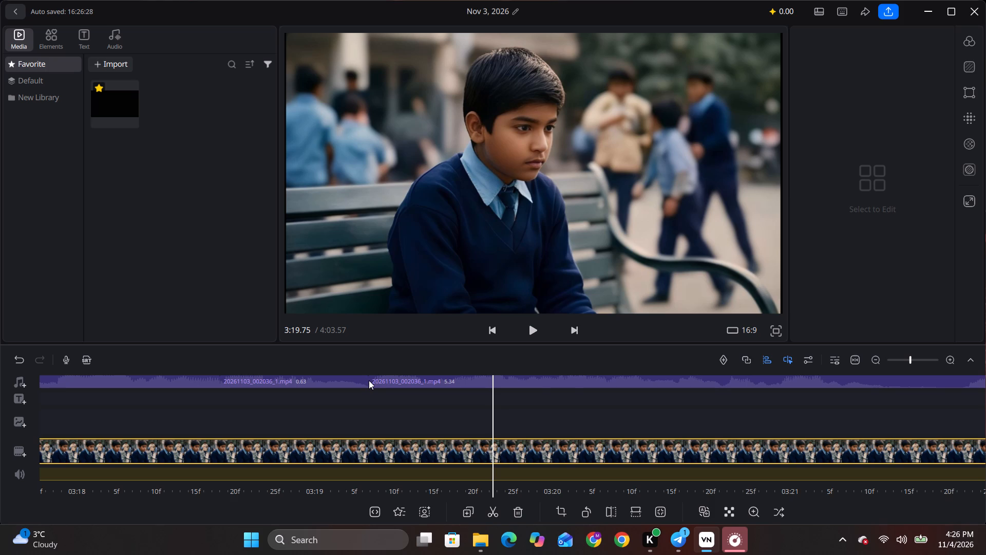
{"action": "left_click", "coordinate": [496, 459]}
{"action": "left_click", "coordinate": [494, 510]}
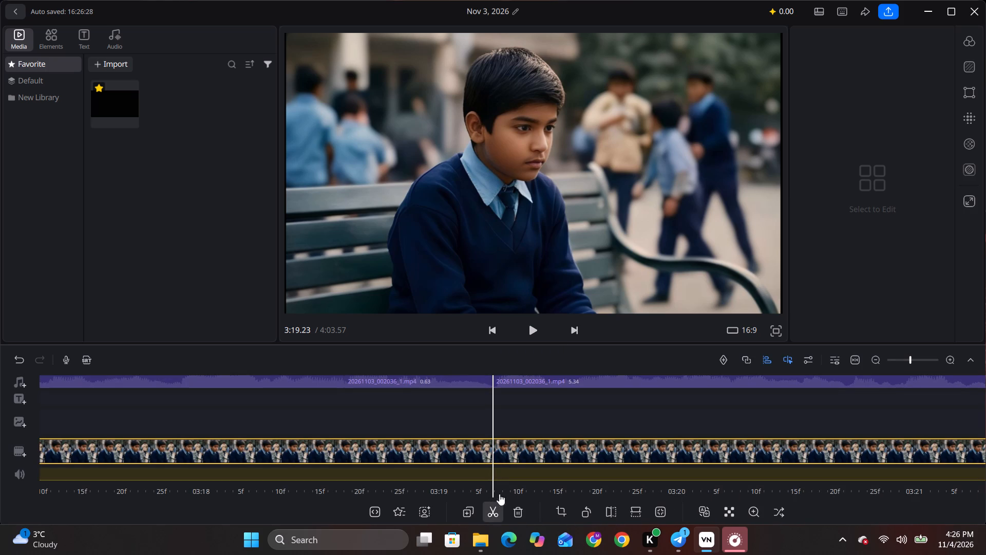
Replace the image clip after the cut at about 3:19.23 with the STORY folder image ending in 8398905_121.
{"action": "left_click", "coordinate": [527, 448]}
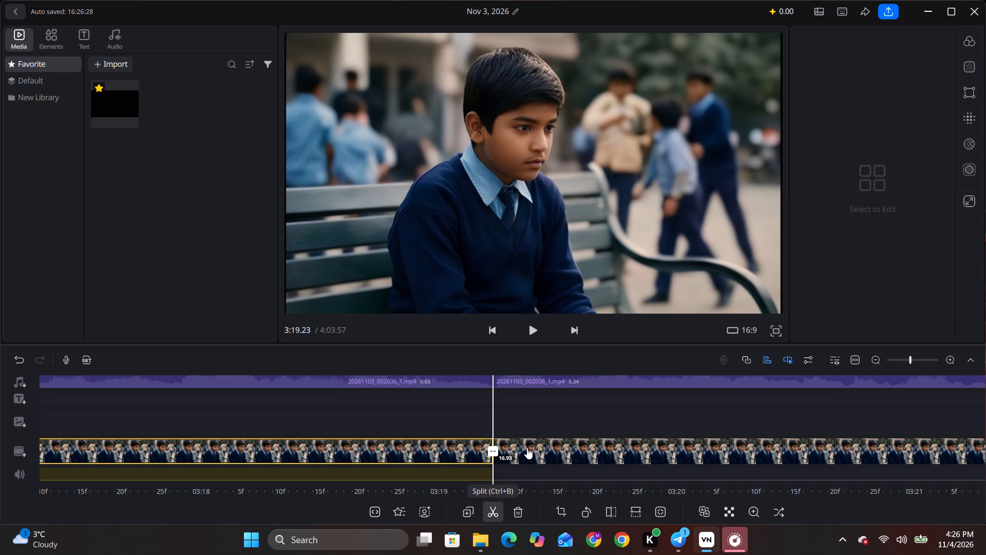
{"action": "left_click", "coordinate": [408, 413]}
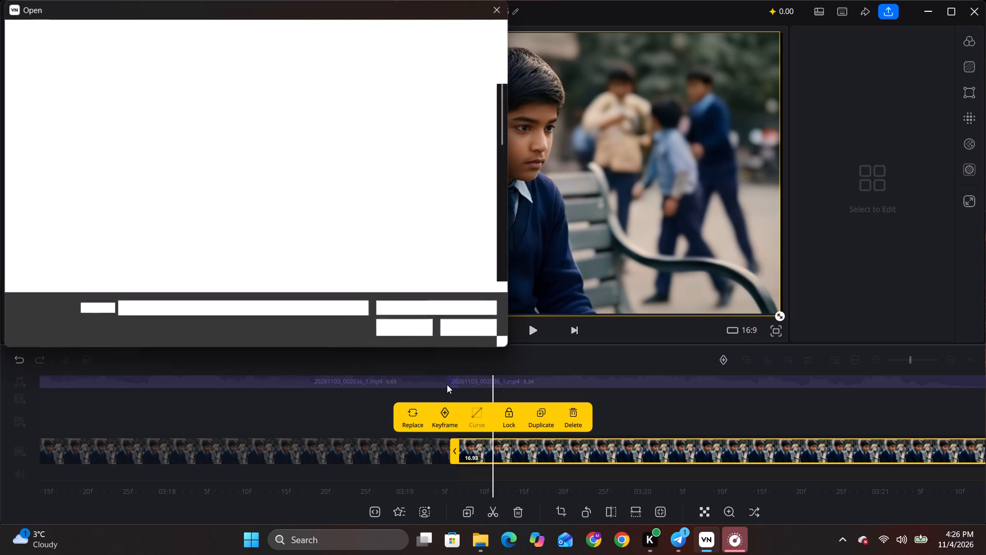
{"action": "scroll", "coordinate": [342, 236], "scroll_direction": "down", "scroll_amount": 12}
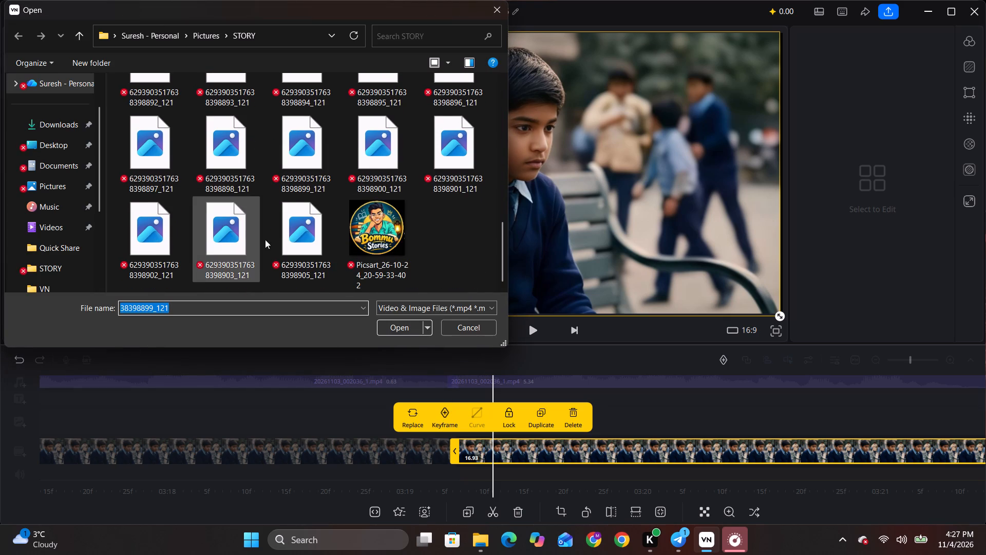
{"action": "left_click", "coordinate": [287, 239]}
{"action": "left_click", "coordinate": [402, 327]}
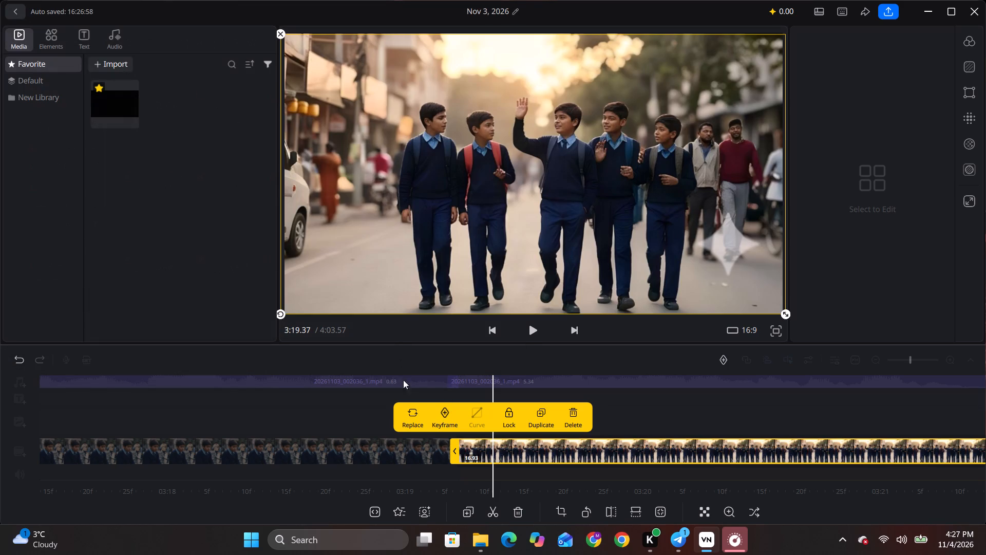
Play back the section from about 3:02.4 and shift the 2.49-second narration clip slightly forward toward the 1.10-second clip.
{"action": "left_click_drag", "start_coordinate": [291, 420], "coordinate": [608, 421]}
{"action": "left_click_drag", "start_coordinate": [151, 422], "coordinate": [617, 424]}
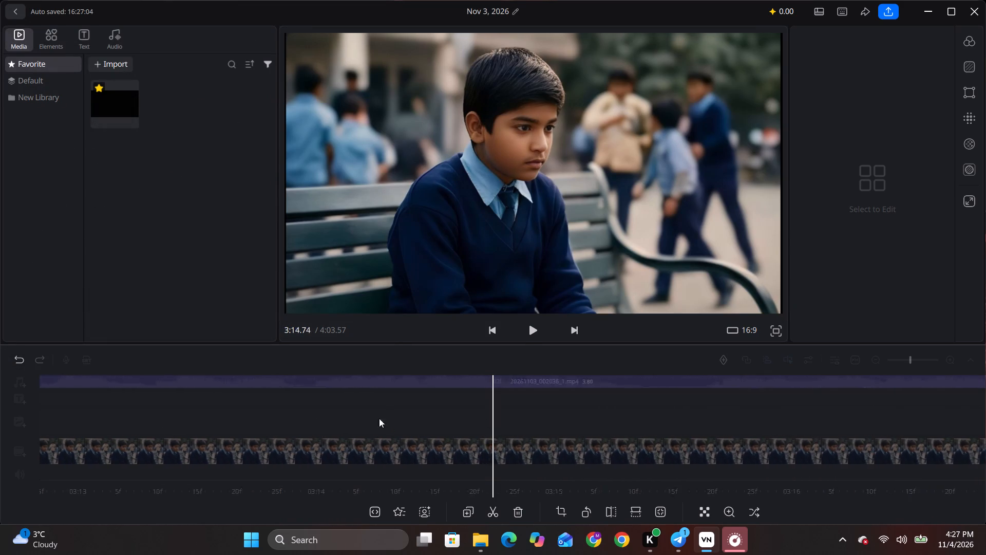
{"action": "left_click_drag", "start_coordinate": [148, 418], "coordinate": [690, 420]}
{"action": "left_click_drag", "start_coordinate": [275, 415], "coordinate": [608, 419]}
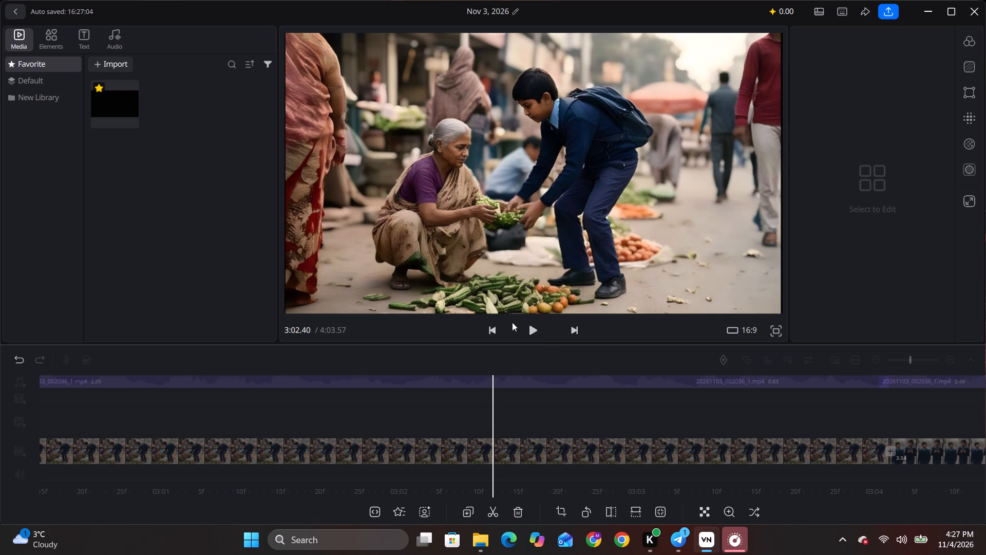
{"action": "left_click", "coordinate": [541, 337]}
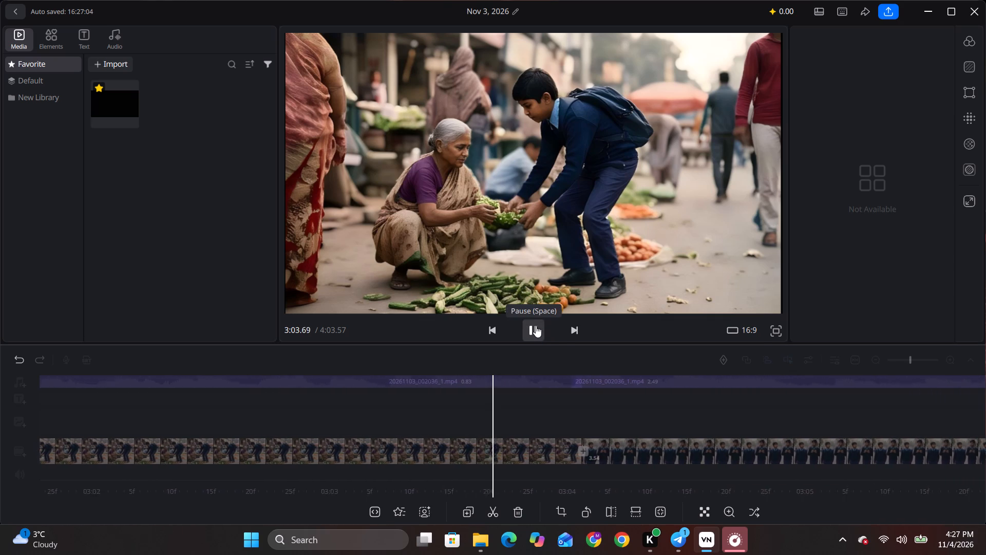
{"action": "left_click", "coordinate": [535, 325]}
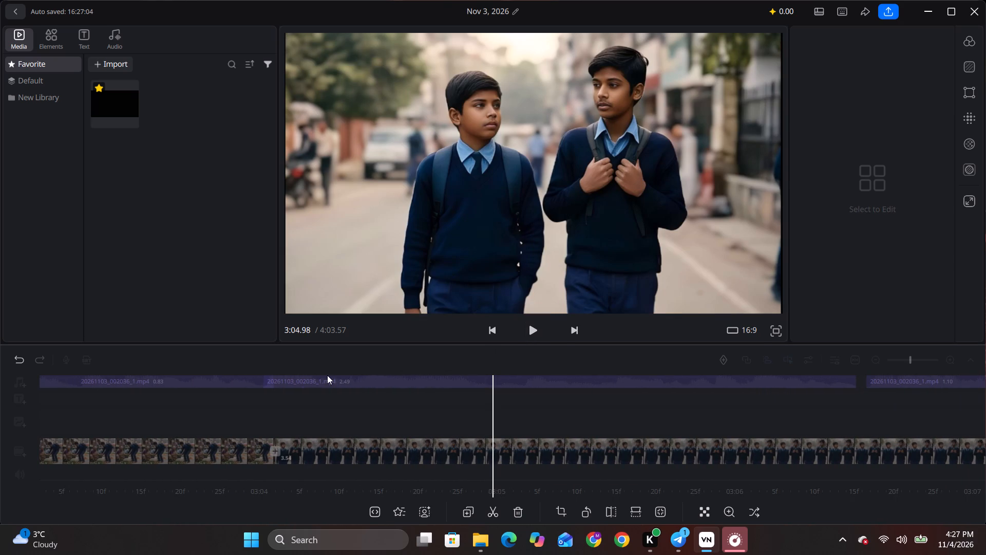
{"action": "left_click", "coordinate": [327, 375]}
{"action": "left_click_drag", "start_coordinate": [327, 378], "coordinate": [373, 374]}
{"action": "left_click", "coordinate": [373, 374]}
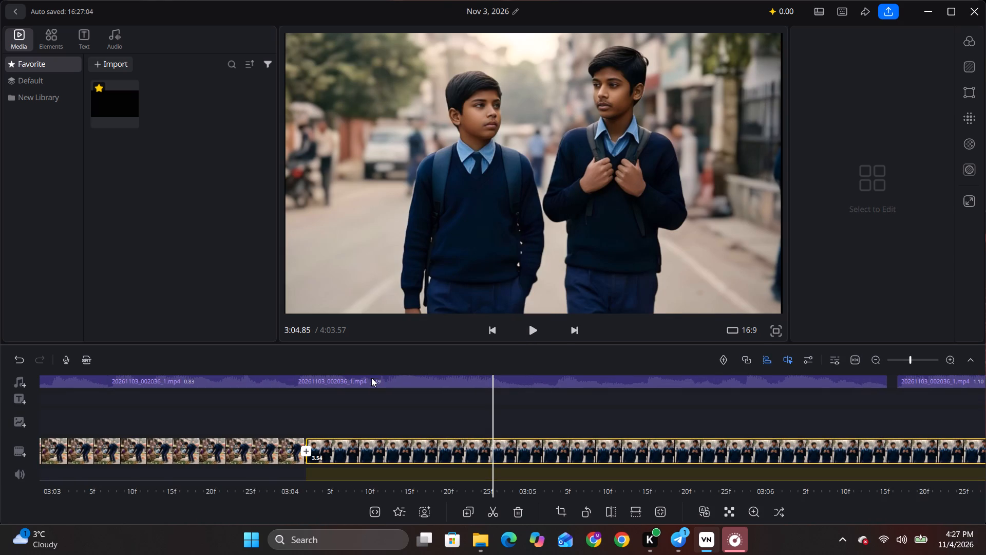
{"action": "left_click", "coordinate": [370, 380]}
{"action": "left_click_drag", "start_coordinate": [475, 379], "coordinate": [491, 379]}
Play through to about 3:20.17 and shift the 5.34-second narration clip forward to start at the image cut at about 3:19.23.
{"action": "left_click", "coordinate": [526, 332]}
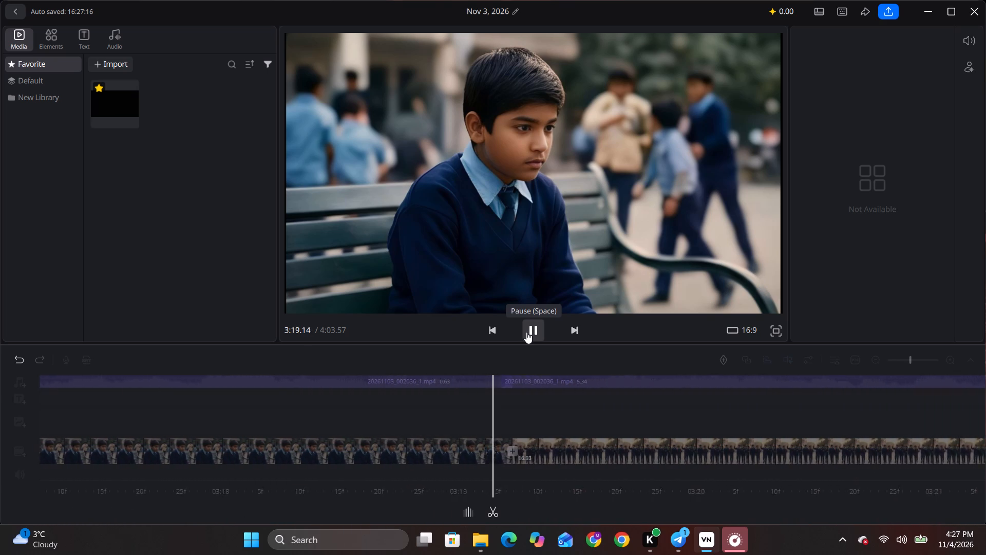
{"action": "left_click", "coordinate": [526, 332]}
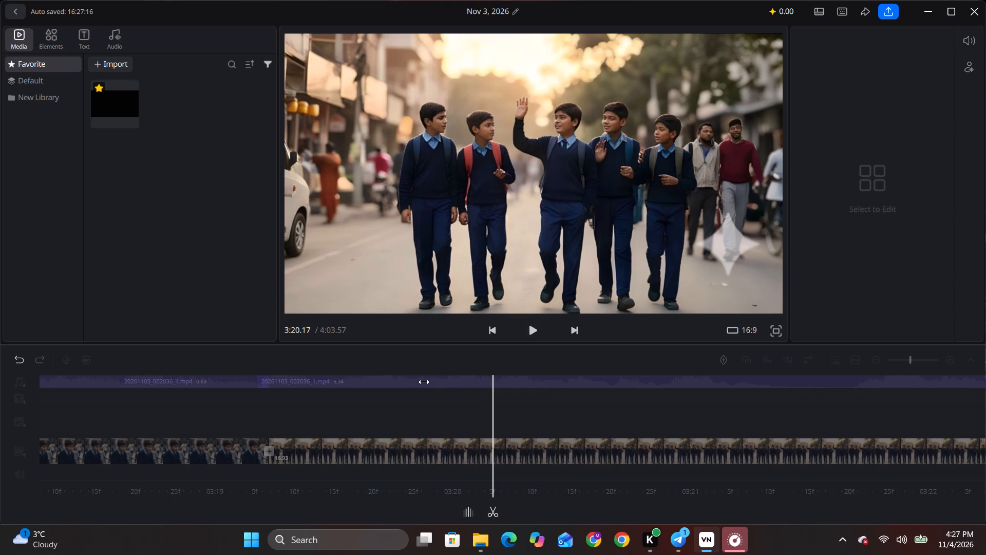
{"action": "left_click", "coordinate": [424, 382]}
{"action": "left_click_drag", "start_coordinate": [424, 382], "coordinate": [432, 380]}
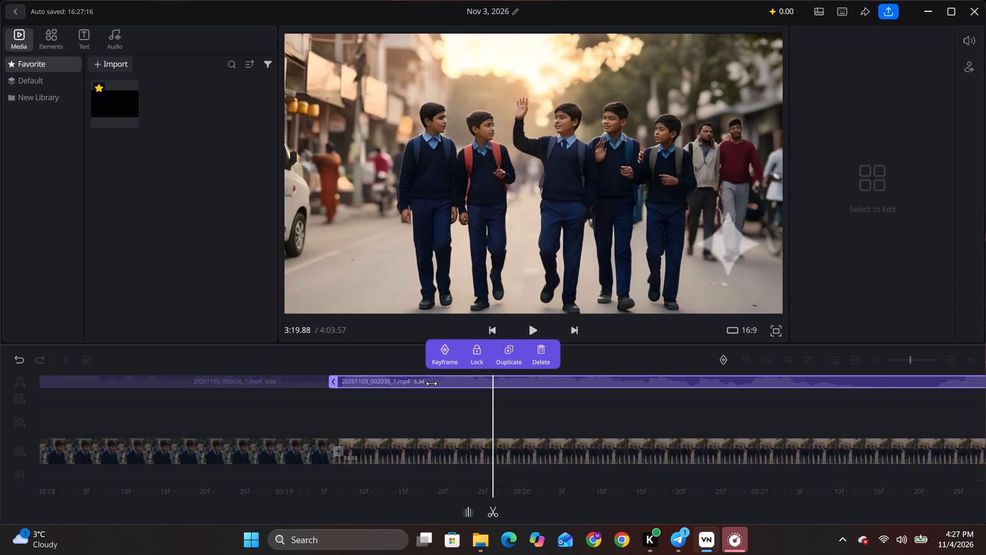
Play the narration onward from about 3:19.88 and split the image clip at 3:25.33, where the 1.79-second narration clip starts.
{"action": "left_click", "coordinate": [531, 327]}
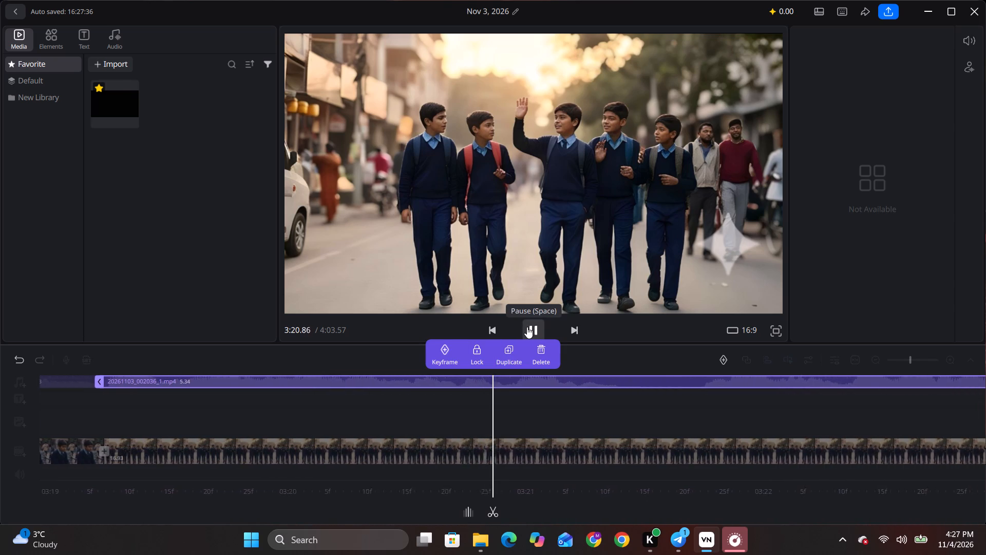
{"action": "left_click", "coordinate": [527, 327]}
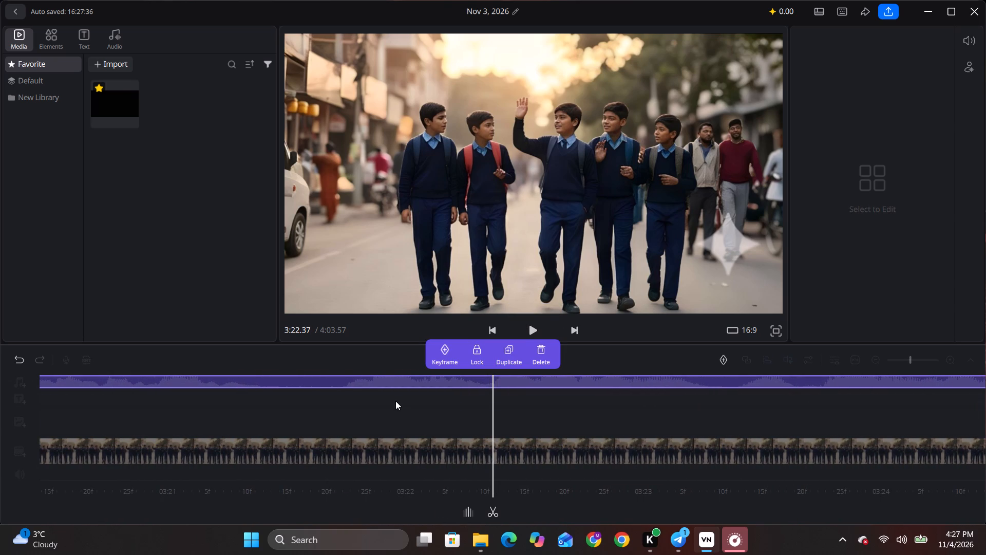
{"action": "left_click", "coordinate": [537, 331]}
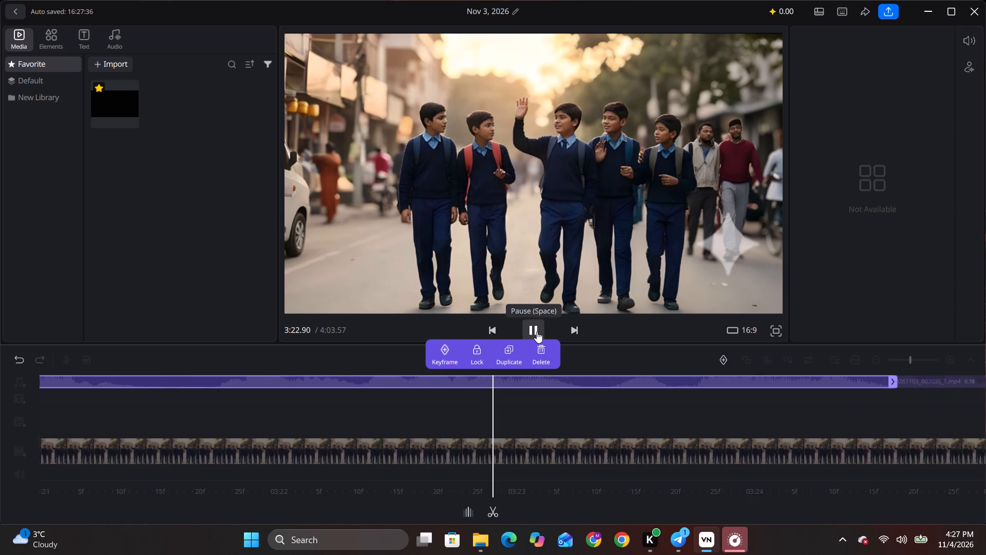
{"action": "left_click", "coordinate": [537, 331]}
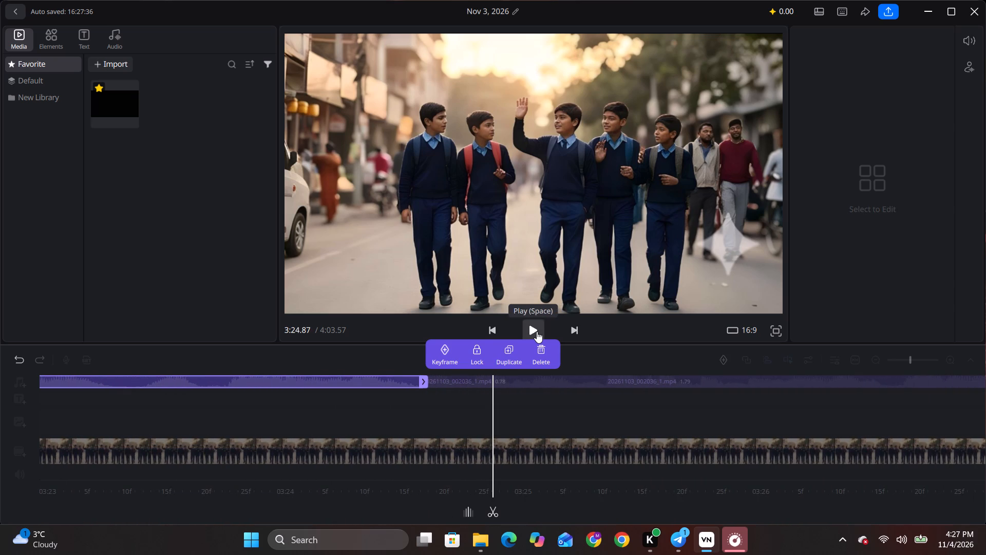
{"action": "left_click", "coordinate": [429, 441]}
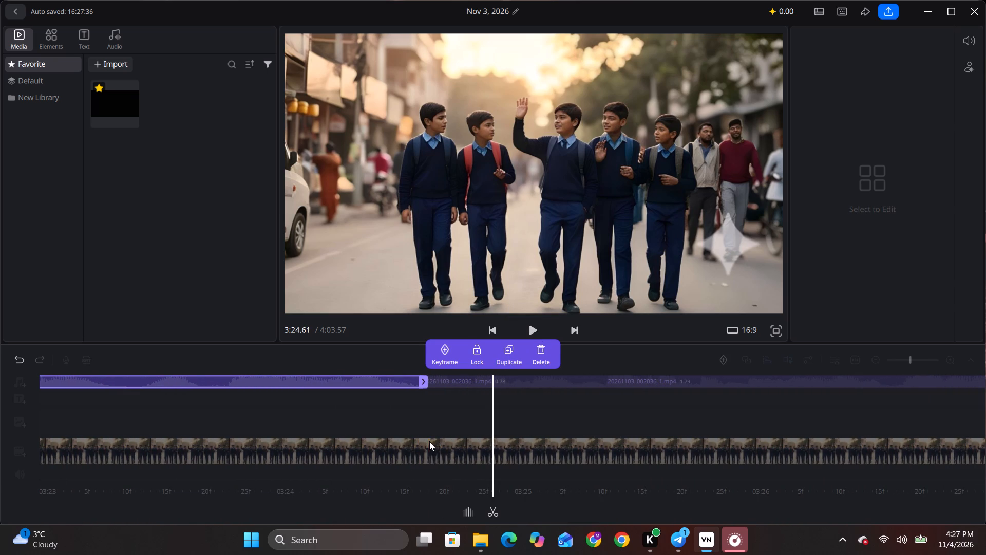
{"action": "left_click", "coordinate": [429, 441]}
{"action": "left_click", "coordinate": [529, 333]}
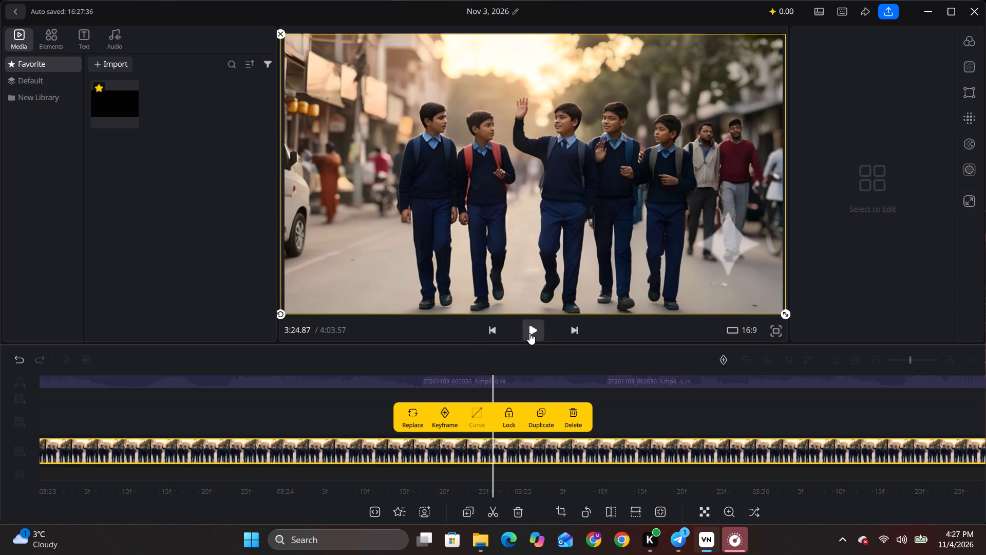
{"action": "left_click", "coordinate": [529, 333]}
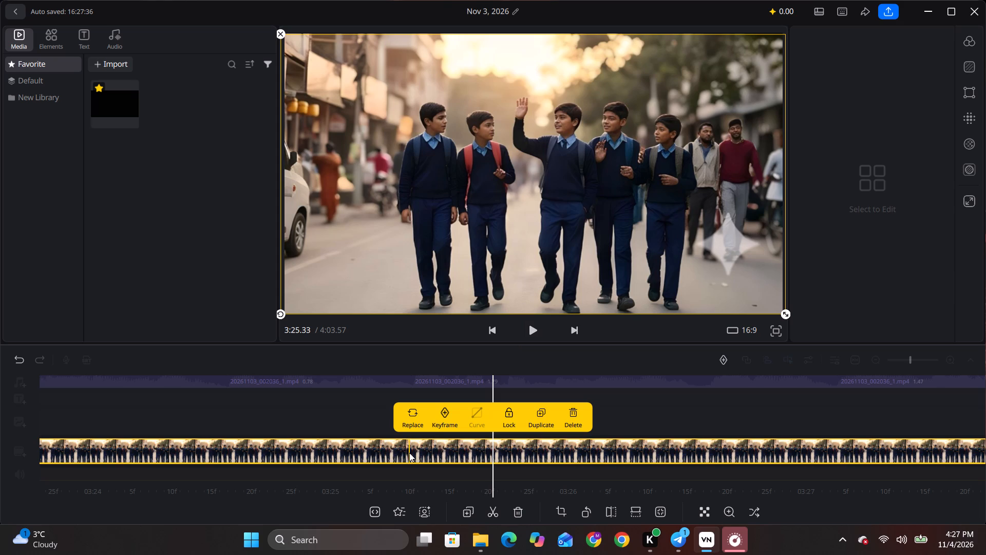
{"action": "left_click", "coordinate": [409, 453]}
{"action": "left_click", "coordinate": [495, 512]}
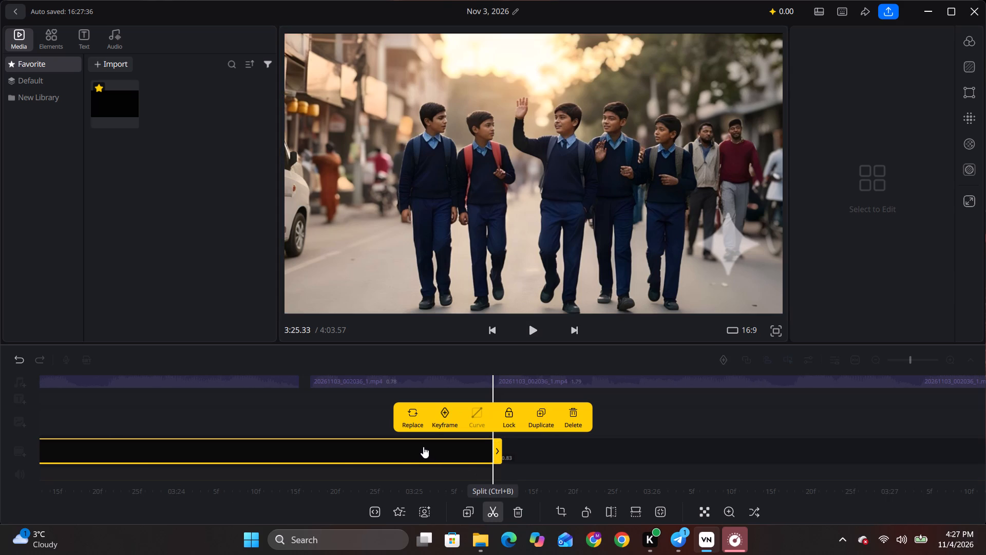
Adjust the 0.78-second narration clip so it ends at the image cut at 3:25.33, against the 1.79-second clip.
{"action": "left_click", "coordinate": [403, 376]}
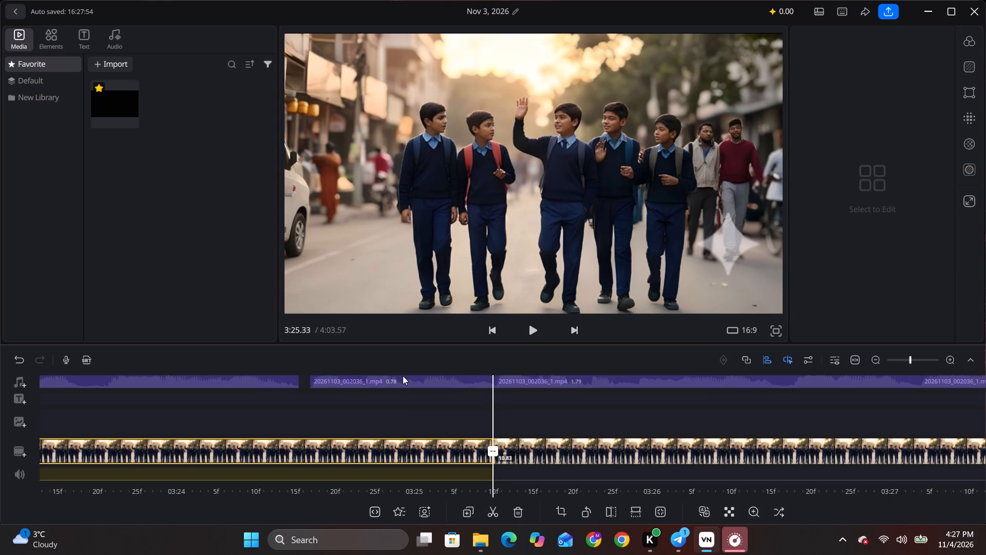
{"action": "left_click", "coordinate": [403, 376]}
{"action": "left_click_drag", "start_coordinate": [433, 379], "coordinate": [428, 381]}
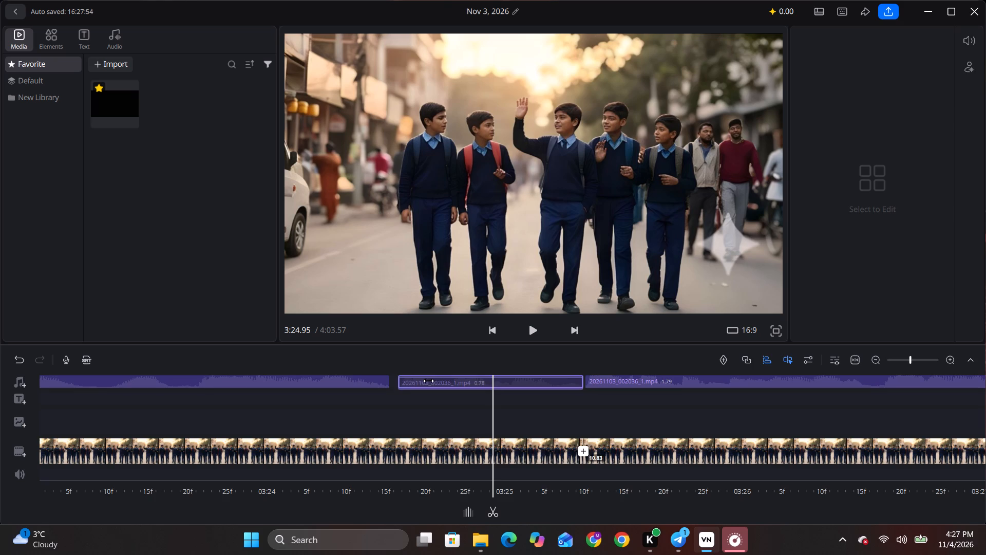
{"action": "left_click_drag", "start_coordinate": [428, 381], "coordinate": [441, 381]}
{"action": "left_click", "coordinate": [441, 381]}
Shift the 5.34-second narration clip slightly forward in time to close the gap before the 0.78-second clip.
{"action": "left_click", "coordinate": [389, 380]}
{"action": "left_click_drag", "start_coordinate": [389, 380], "coordinate": [396, 379]}
{"action": "left_click", "coordinate": [541, 448]}
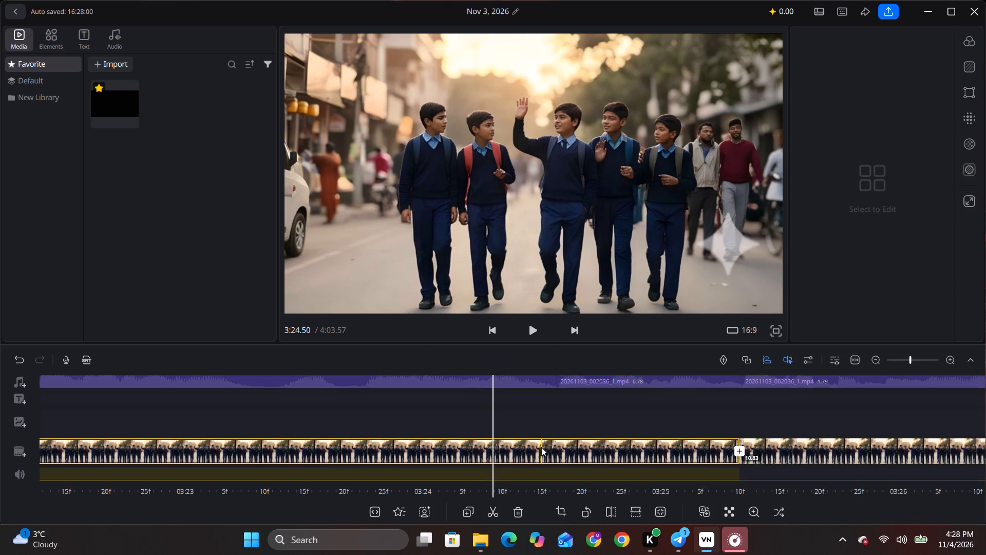
Replace the image segment ending at the 3:25.33 cut with the STORY image ending in 8398903_121.
{"action": "left_click", "coordinate": [541, 447]}
{"action": "left_click", "coordinate": [410, 416]}
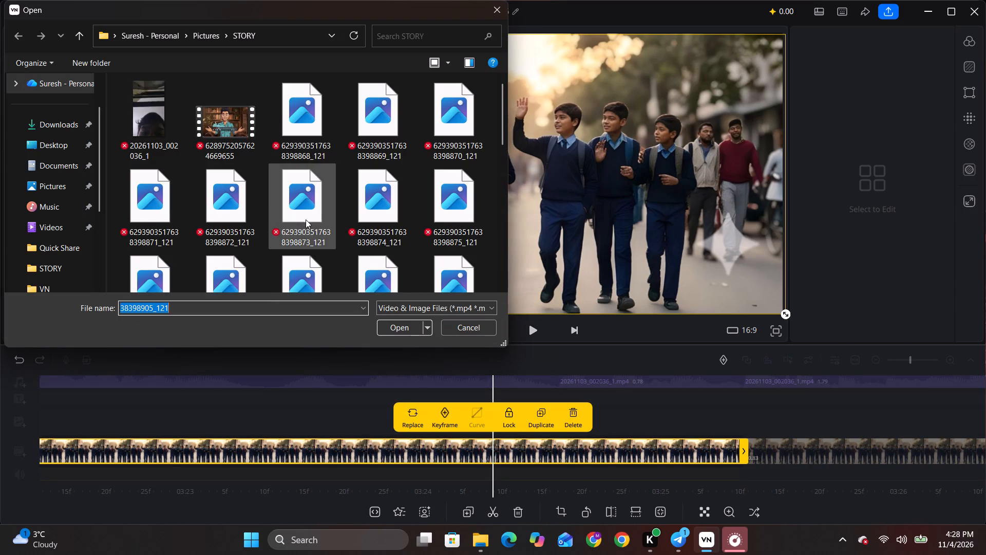
{"action": "scroll", "coordinate": [301, 219], "scroll_direction": "down", "scroll_amount": 10}
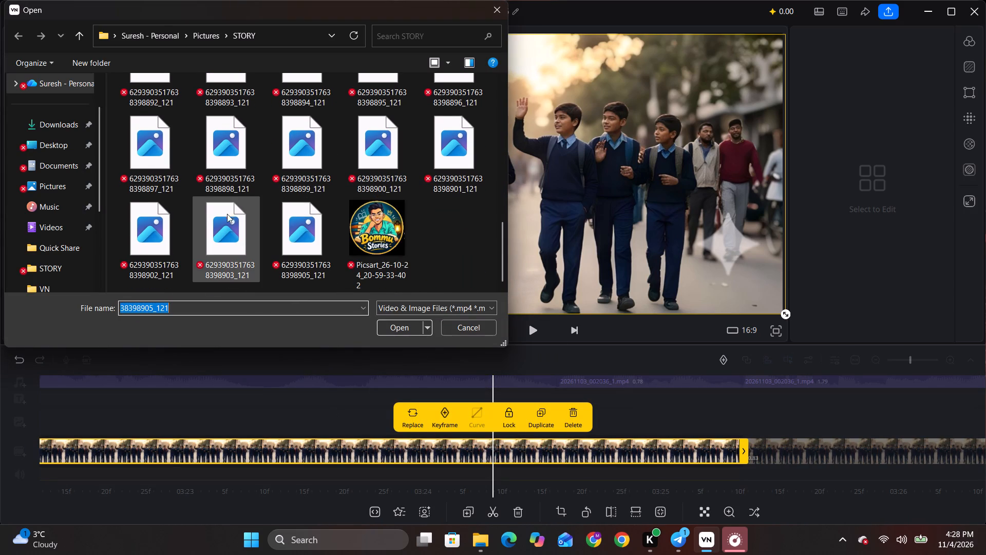
{"action": "left_click", "coordinate": [227, 233]}
{"action": "left_click", "coordinate": [393, 326]}
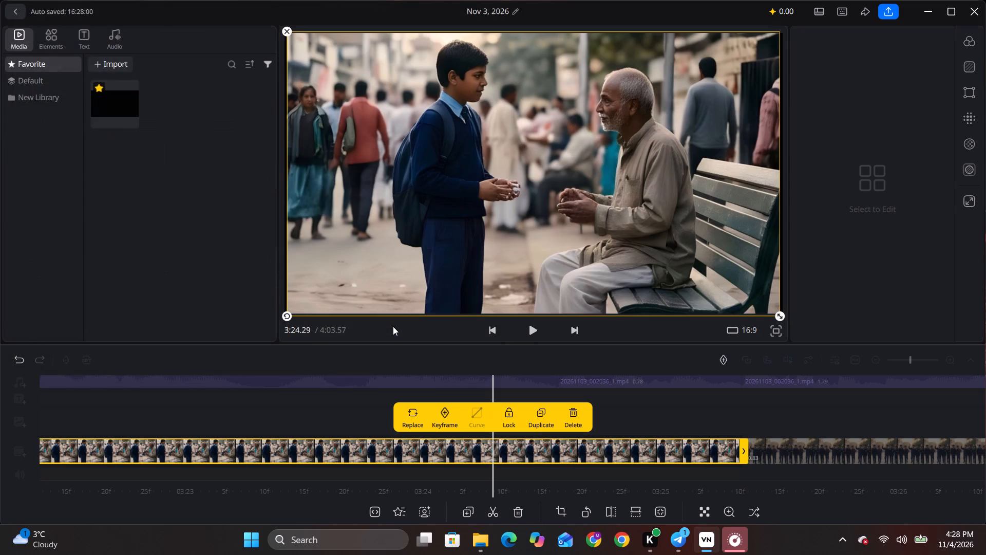
Play the narration on to about 3:30.78 and select the image clip of the five schoolboys there.
{"action": "left_click", "coordinate": [529, 336]}
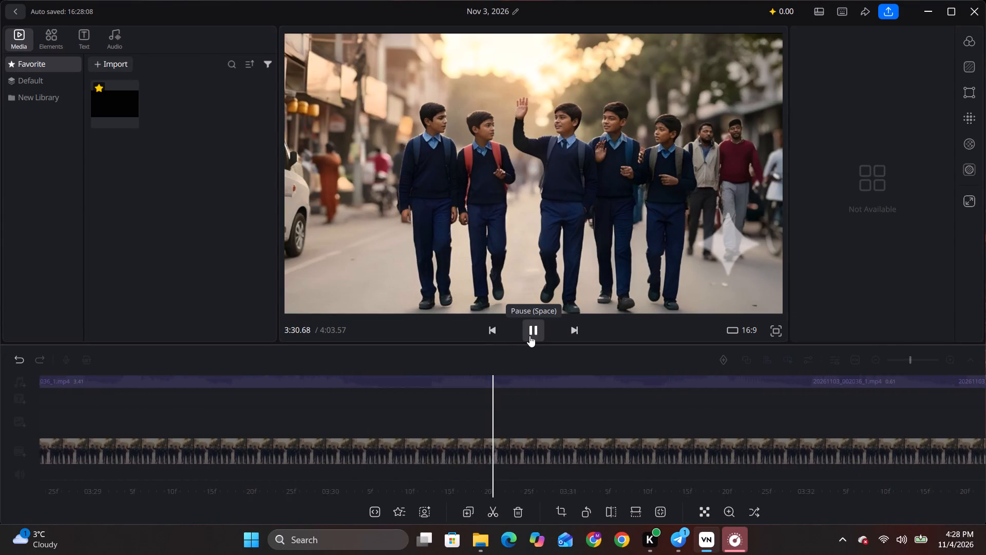
{"action": "left_click", "coordinate": [529, 336]}
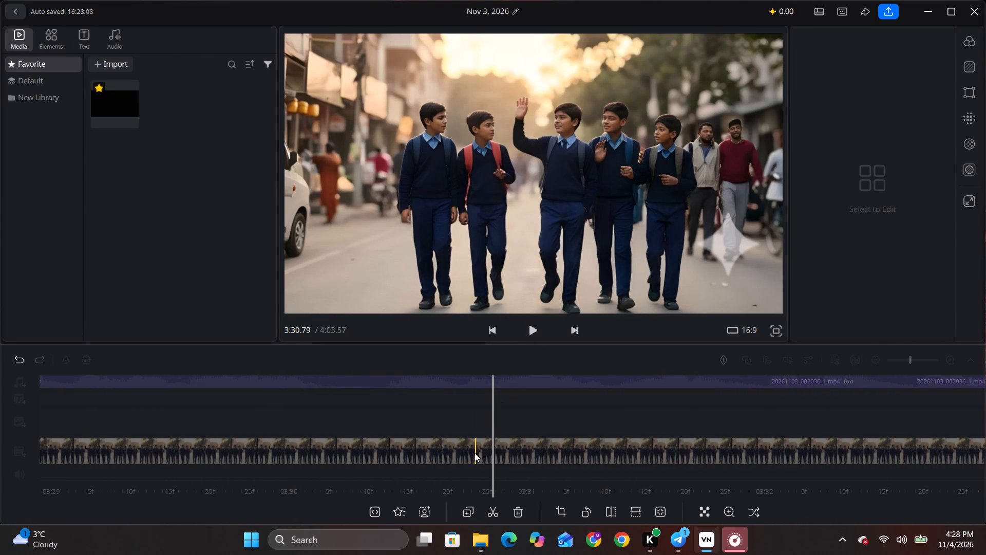
{"action": "left_click", "coordinate": [475, 453]}
{"action": "left_click", "coordinate": [474, 452]}
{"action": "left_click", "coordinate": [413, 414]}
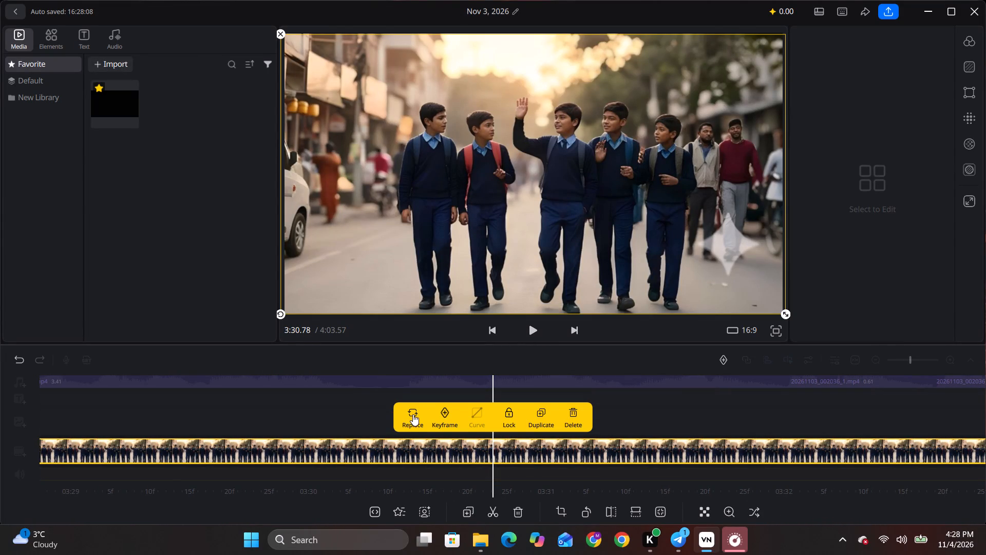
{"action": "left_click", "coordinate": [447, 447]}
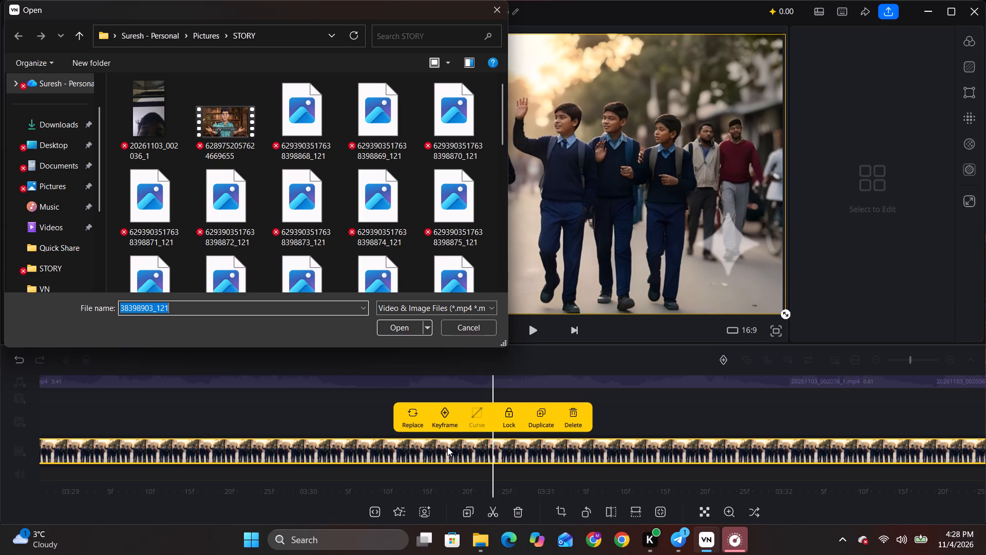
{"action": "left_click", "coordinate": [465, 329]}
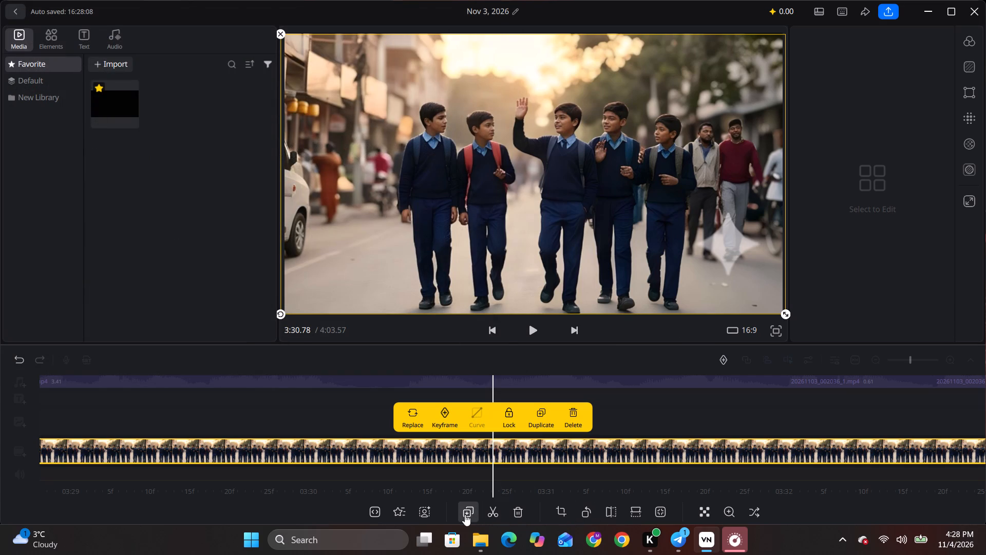
Start cropping the five-schoolboys image and set the crop aspect ratio to 16:9.
{"action": "left_click", "coordinate": [557, 509]}
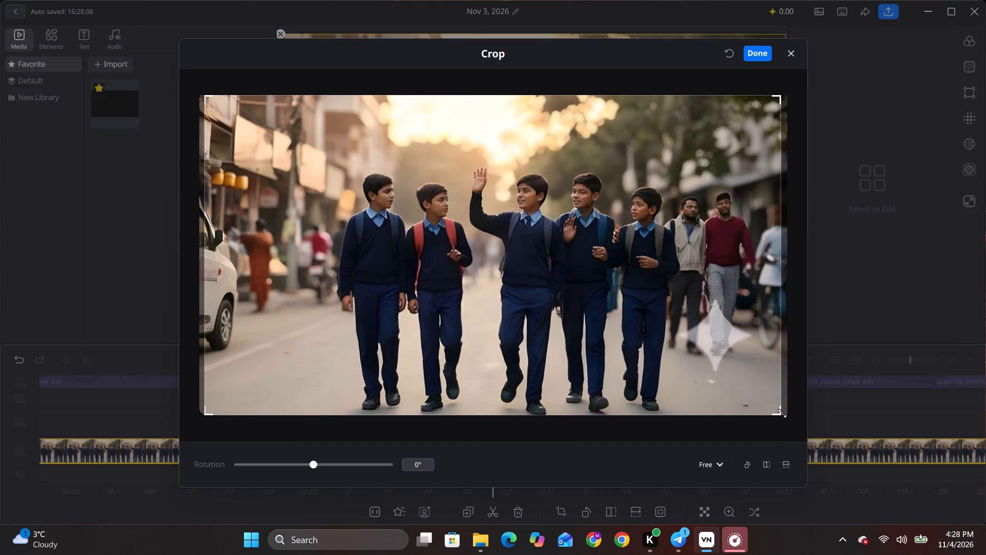
{"action": "left_click_drag", "start_coordinate": [782, 413], "coordinate": [700, 322]}
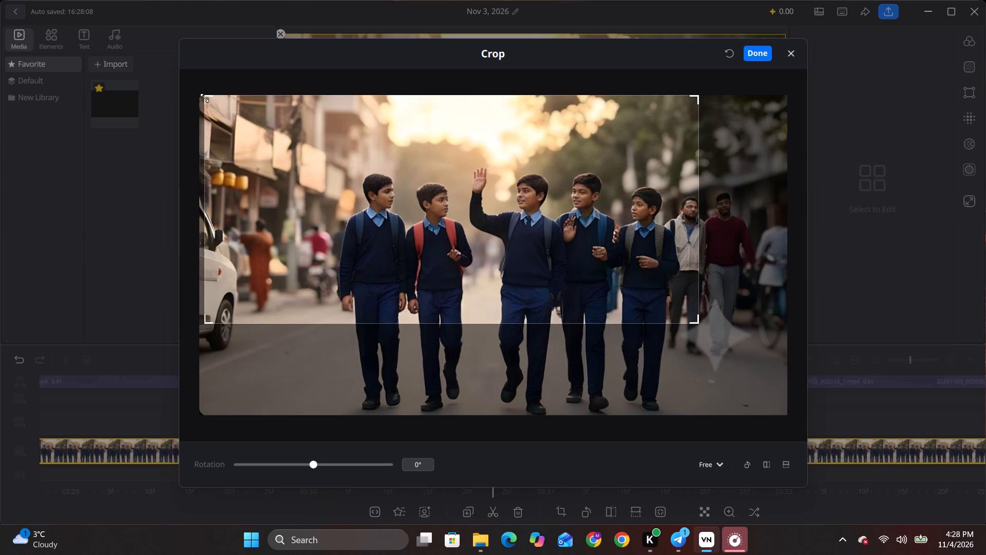
{"action": "left_click_drag", "start_coordinate": [205, 98], "coordinate": [314, 138]}
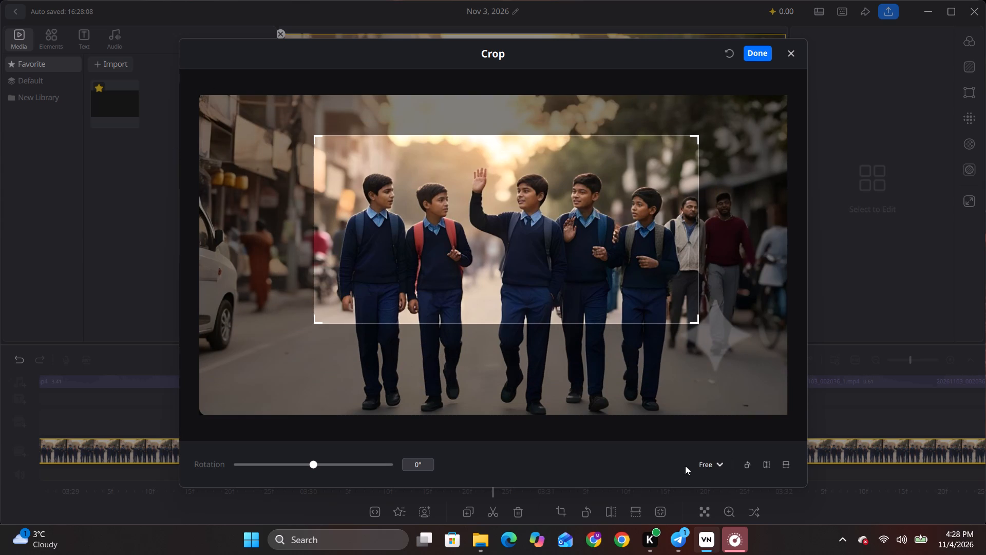
{"action": "left_click", "coordinate": [720, 461]}
{"action": "left_click", "coordinate": [733, 253]}
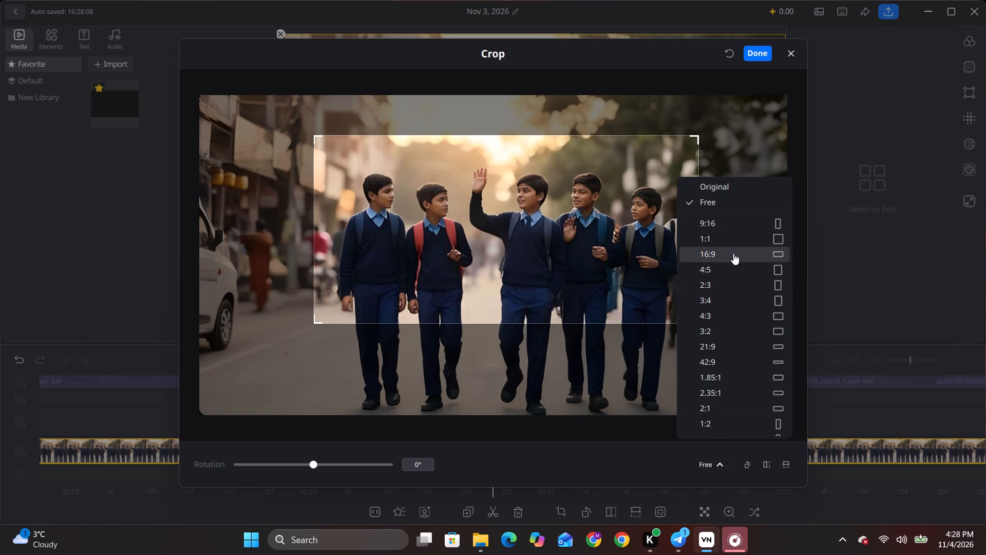
Crop the image to a smaller 16:9 frame around the five boys, cutting off the lower street and the sparkle watermark.
{"action": "left_click_drag", "start_coordinate": [775, 408], "coordinate": [660, 316]}
{"action": "left_click_drag", "start_coordinate": [765, 414], "coordinate": [498, 288]}
{"action": "left_click_drag", "start_coordinate": [230, 175], "coordinate": [349, 202]}
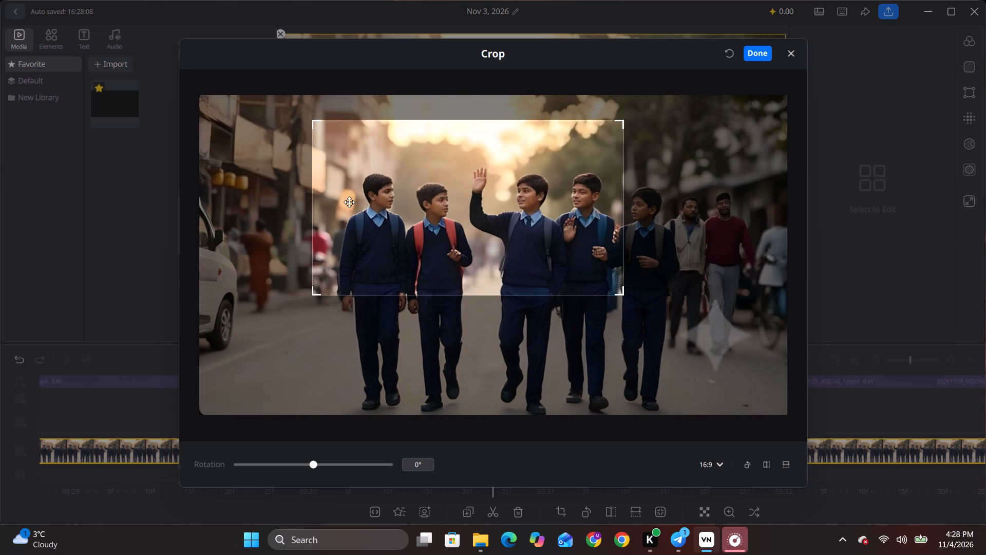
{"action": "left_click_drag", "start_coordinate": [349, 202], "coordinate": [375, 213]}
{"action": "left_click_drag", "start_coordinate": [345, 139], "coordinate": [314, 133]}
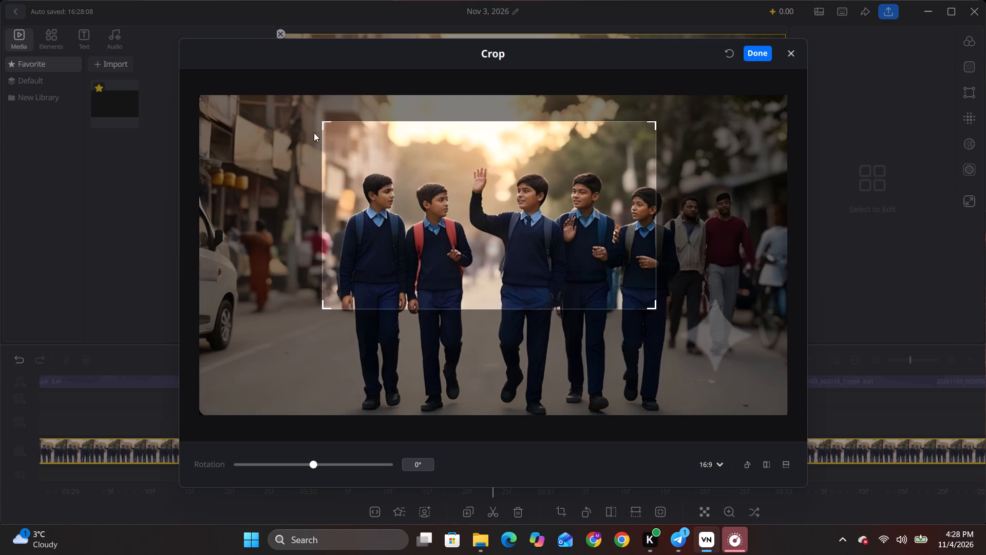
{"action": "left_click_drag", "start_coordinate": [314, 133], "coordinate": [306, 132]}
{"action": "left_click_drag", "start_coordinate": [448, 198], "coordinate": [483, 214]}
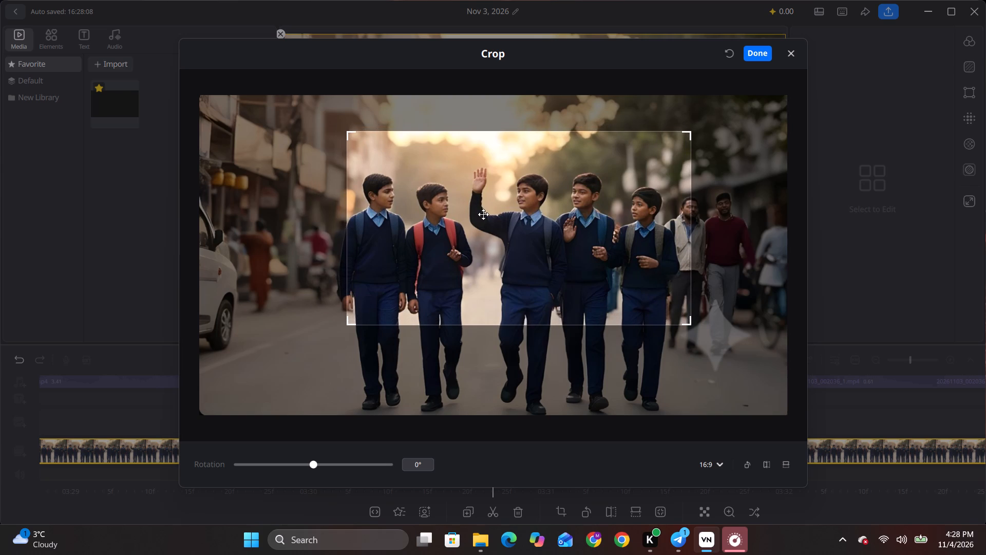
{"action": "left_click_drag", "start_coordinate": [483, 214], "coordinate": [492, 217]}
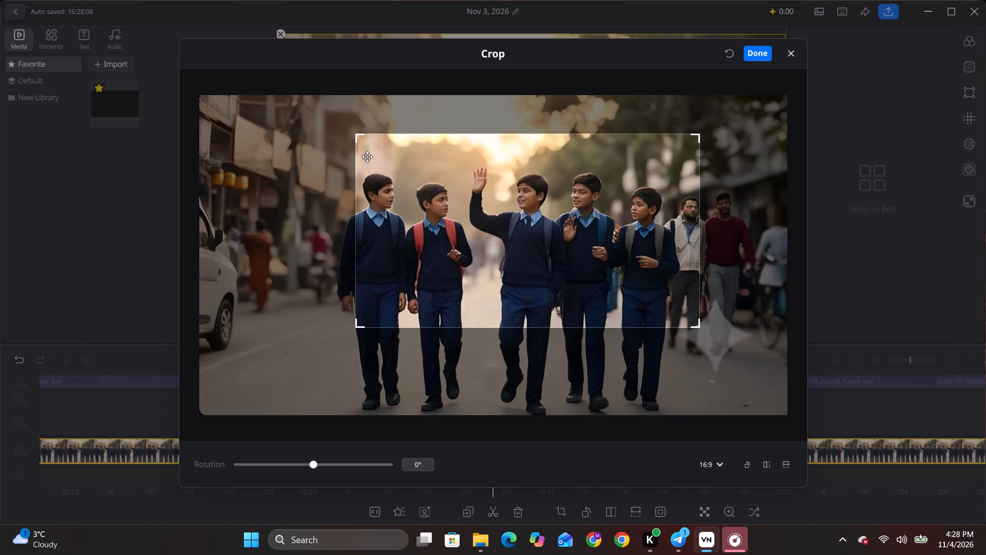
{"action": "left_click_drag", "start_coordinate": [355, 134], "coordinate": [259, 132]}
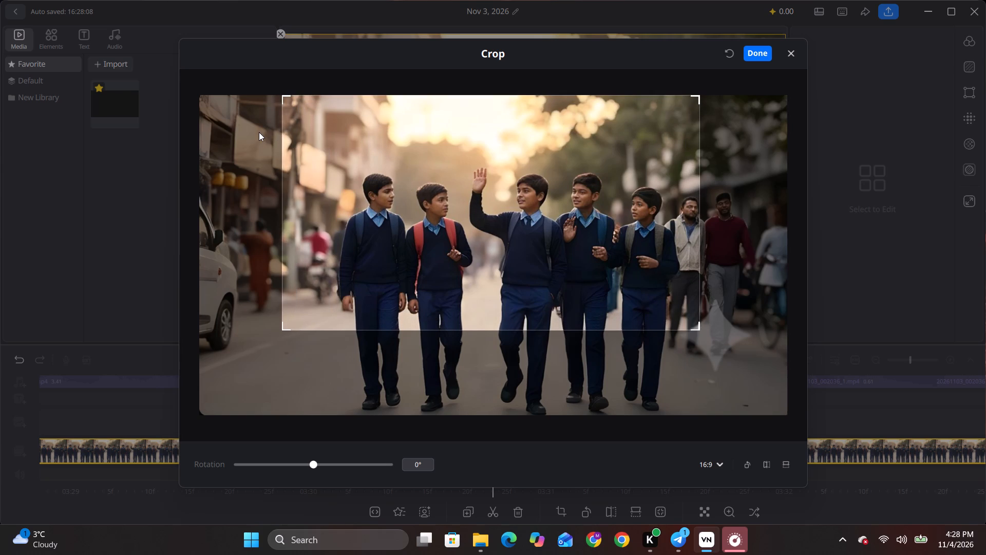
{"action": "left_click_drag", "start_coordinate": [259, 132], "coordinate": [302, 116]}
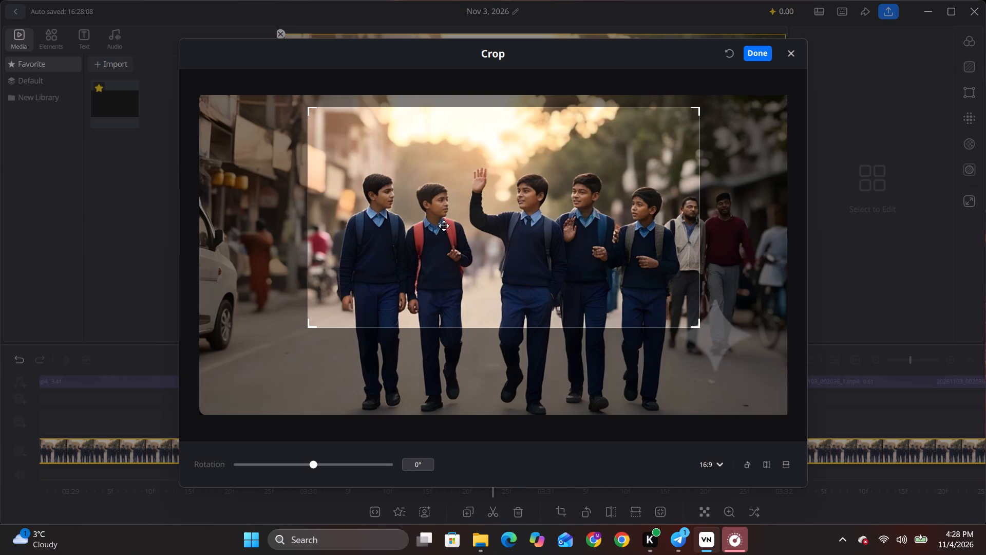
{"action": "left_click_drag", "start_coordinate": [441, 238], "coordinate": [440, 240]}
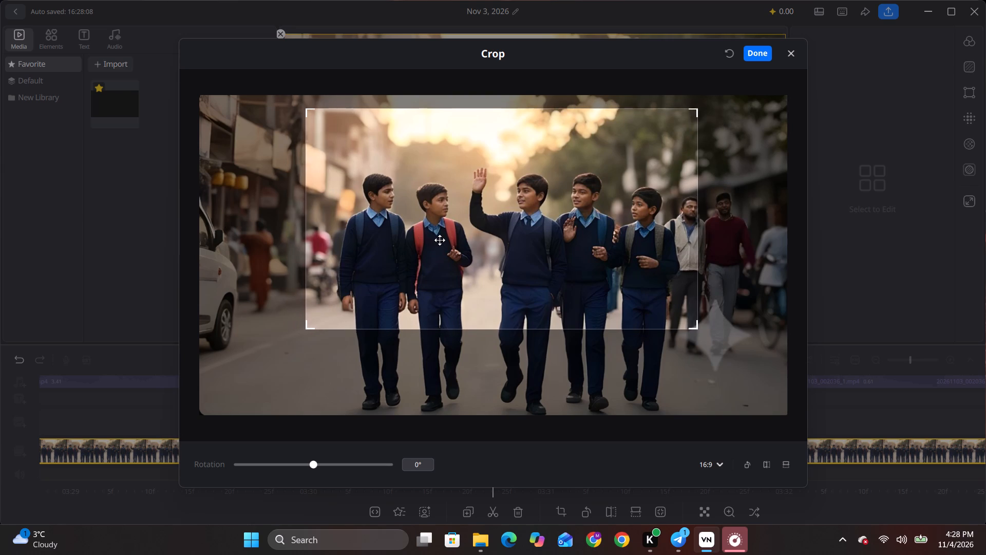
{"action": "left_click_drag", "start_coordinate": [440, 240], "coordinate": [446, 239]}
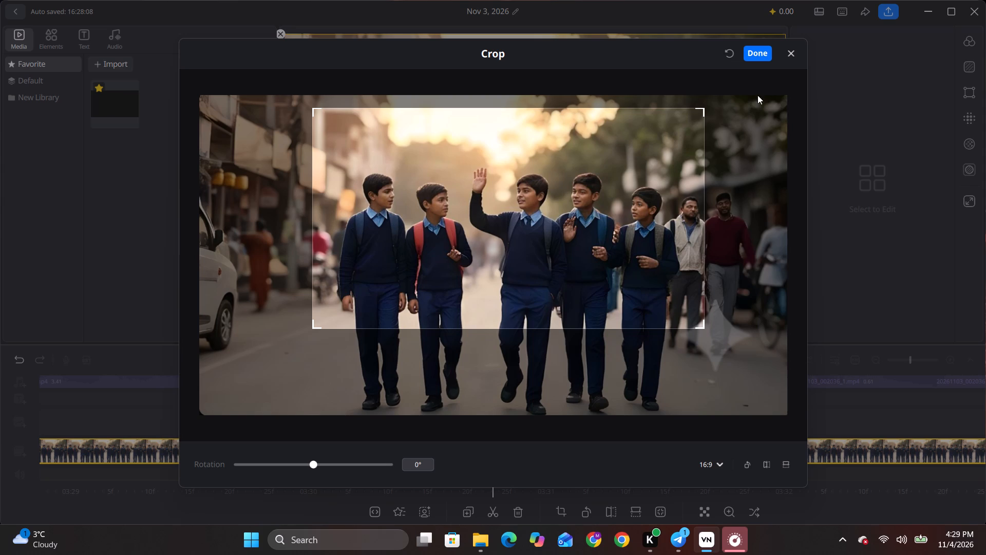
{"action": "left_click", "coordinate": [754, 51]}
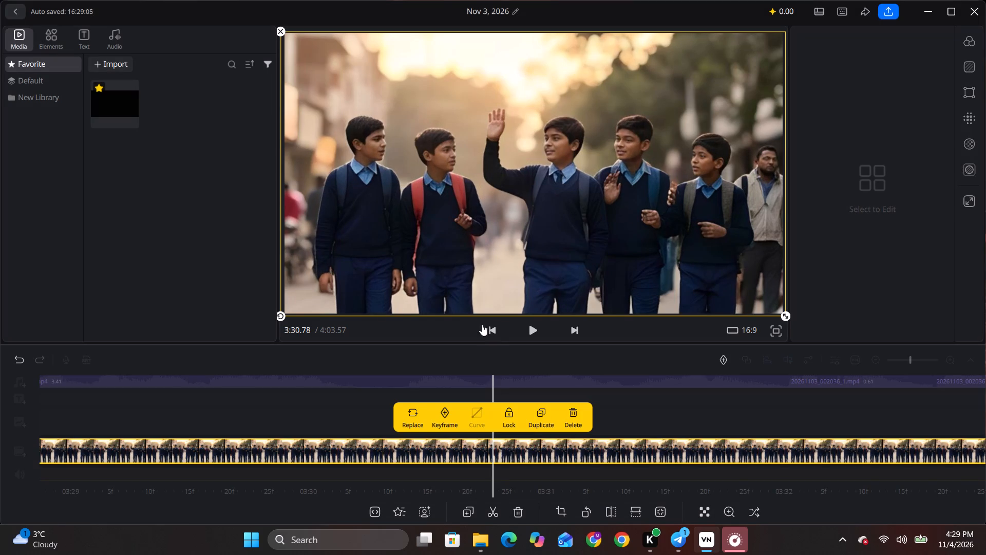
Play on to about 3:32.67 and scale the cropped image down slightly so it just fills the video frame.
{"action": "left_click", "coordinate": [531, 324]}
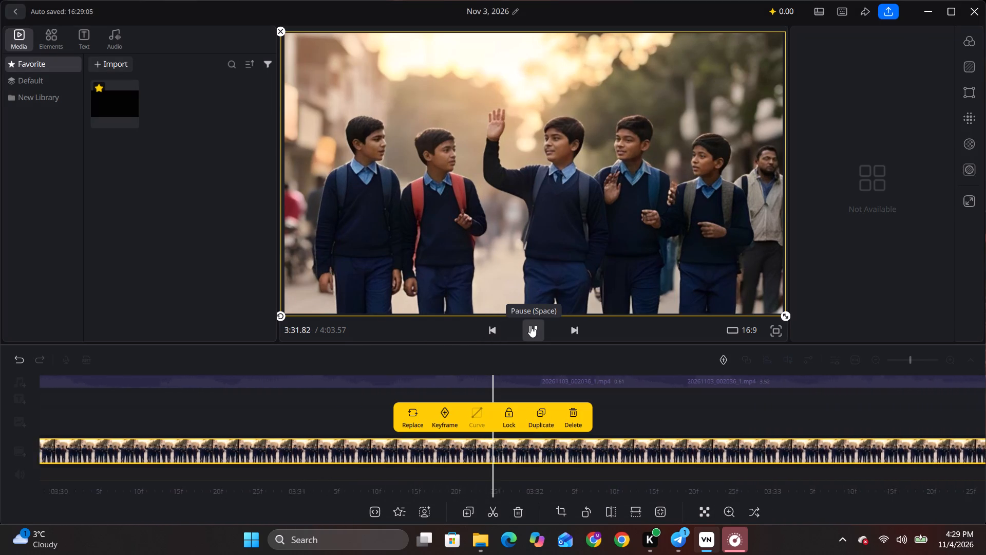
{"action": "left_click", "coordinate": [530, 326]}
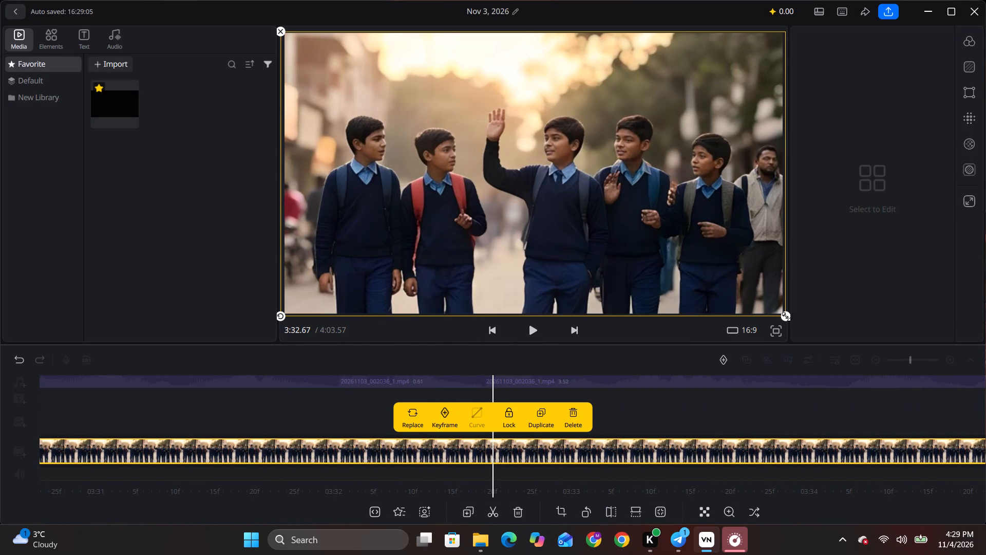
{"action": "left_click_drag", "start_coordinate": [786, 317], "coordinate": [774, 311]}
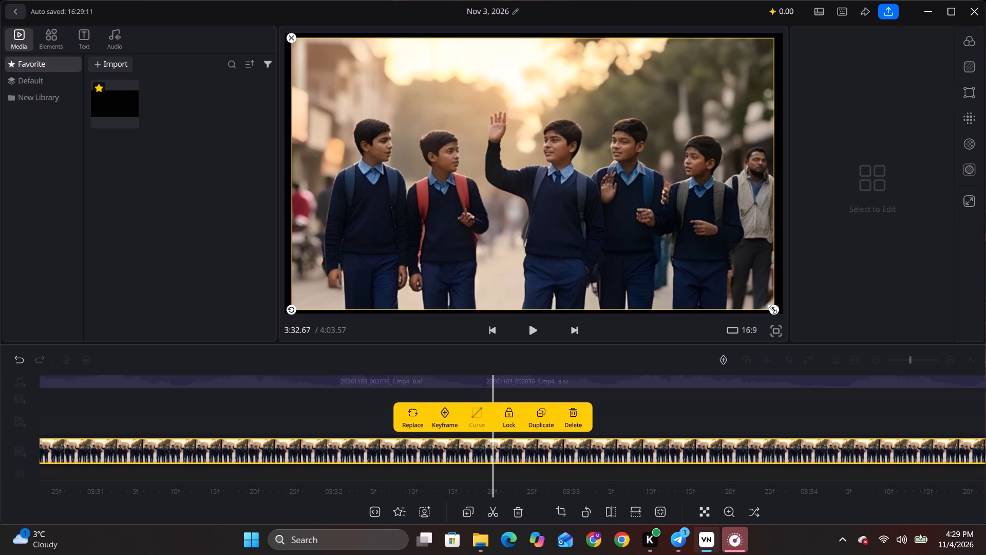
{"action": "left_click_drag", "start_coordinate": [772, 309], "coordinate": [780, 316]}
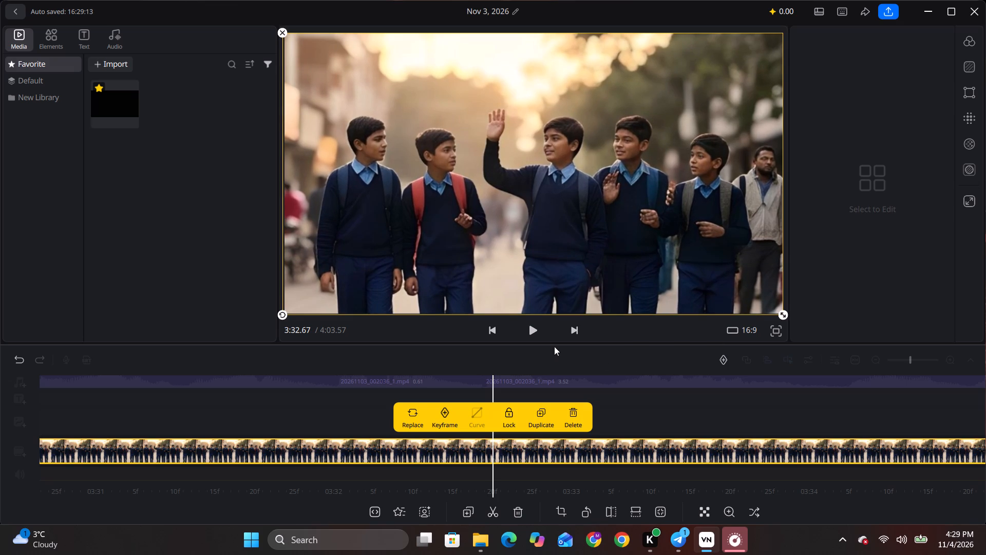
Play on to about 3:38.66 and shift the 4.40-second narration clip slightly later to close the gap before the 6.31-second clip.
{"action": "left_click", "coordinate": [533, 336]}
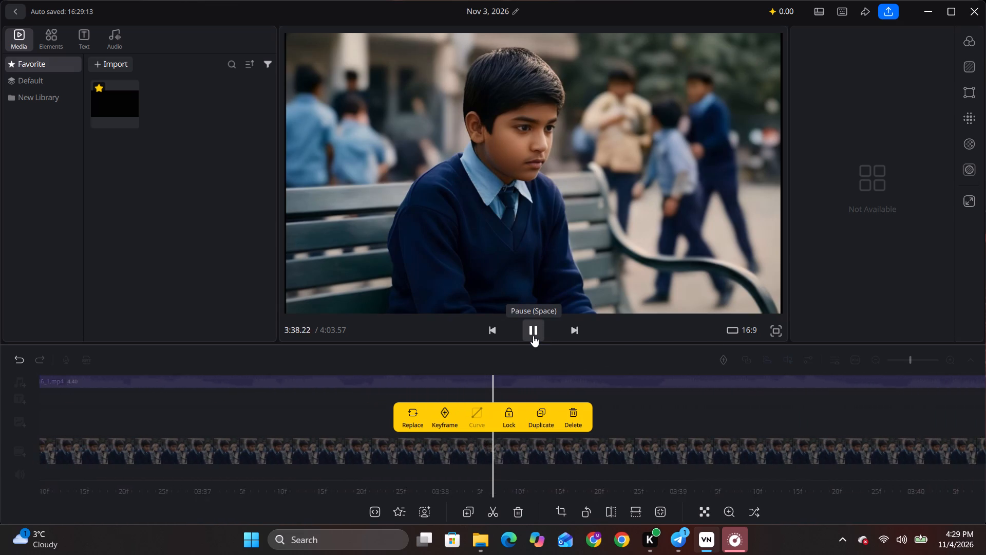
{"action": "left_click", "coordinate": [533, 336]}
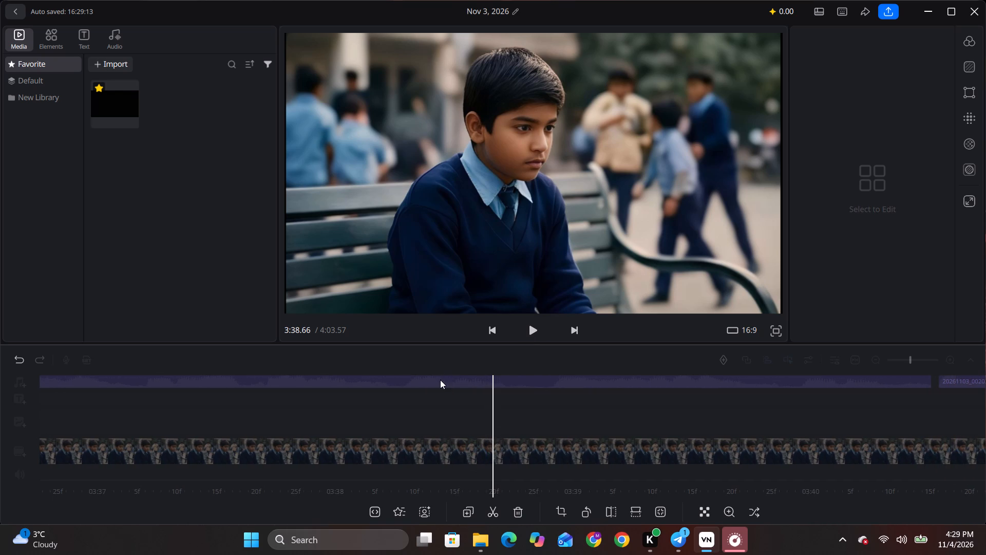
{"action": "left_click", "coordinate": [440, 380]}
{"action": "left_click", "coordinate": [435, 382]}
{"action": "left_click_drag", "start_coordinate": [435, 382], "coordinate": [443, 382]}
{"action": "left_click_drag", "start_coordinate": [347, 427], "coordinate": [648, 425]}
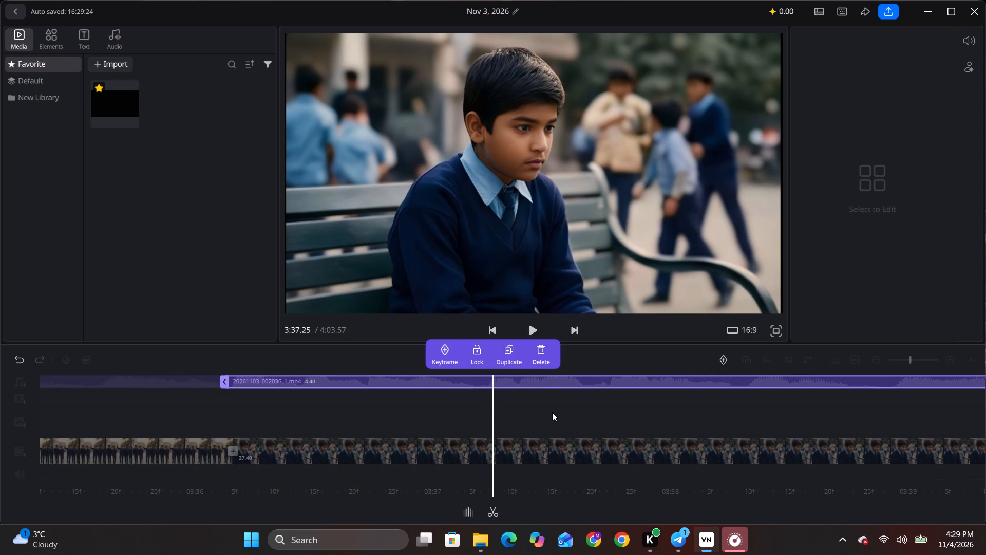
{"action": "left_click", "coordinate": [552, 412]}
Review the bench-boy segment with its narration from 3:37.25 to about 3:49.88, checking the pictures in the STORY folder along the way.
{"action": "left_click", "coordinate": [539, 334]}
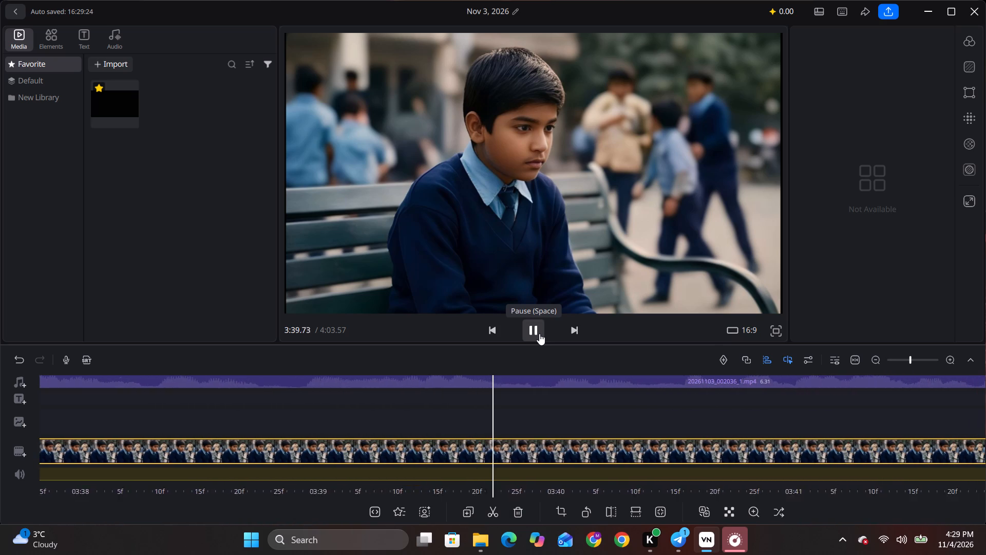
{"action": "left_click", "coordinate": [539, 334]}
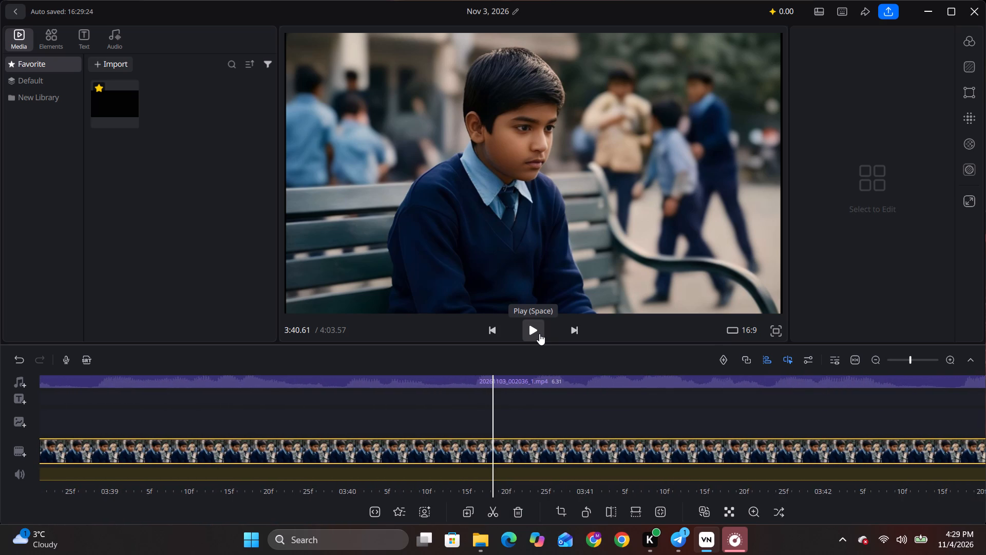
{"action": "left_click", "coordinate": [539, 334]}
{"action": "left_click", "coordinate": [539, 334]}
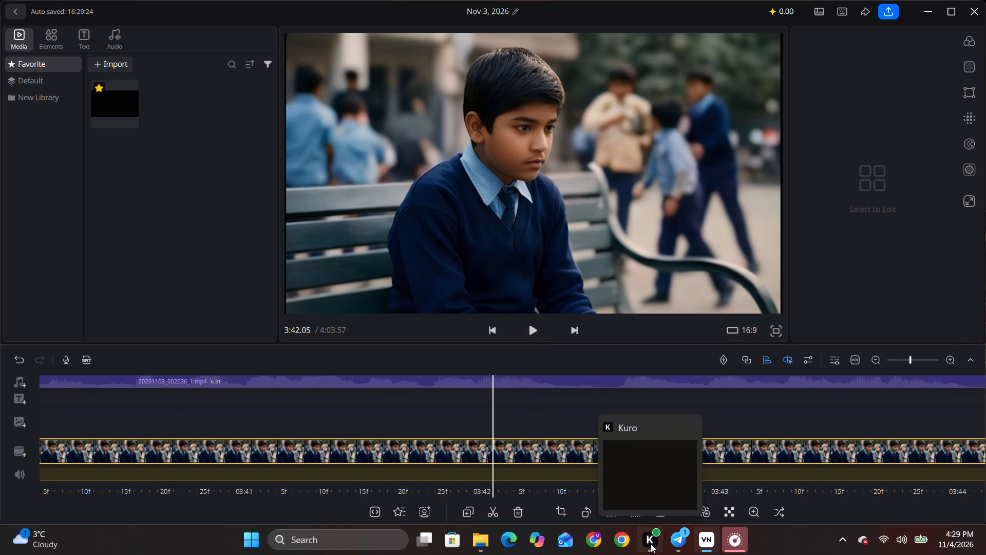
{"action": "left_click", "coordinate": [482, 548]}
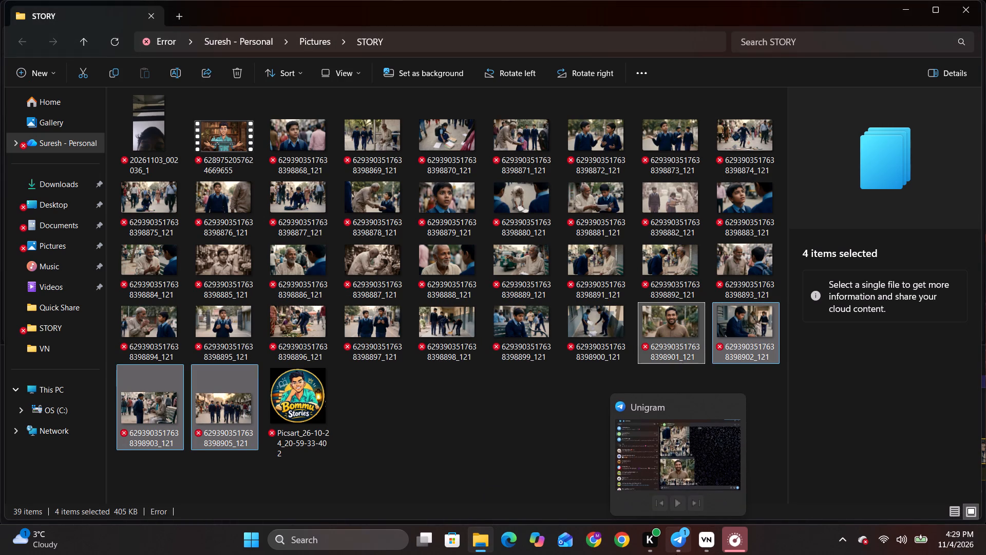
{"action": "left_click", "coordinate": [702, 546]}
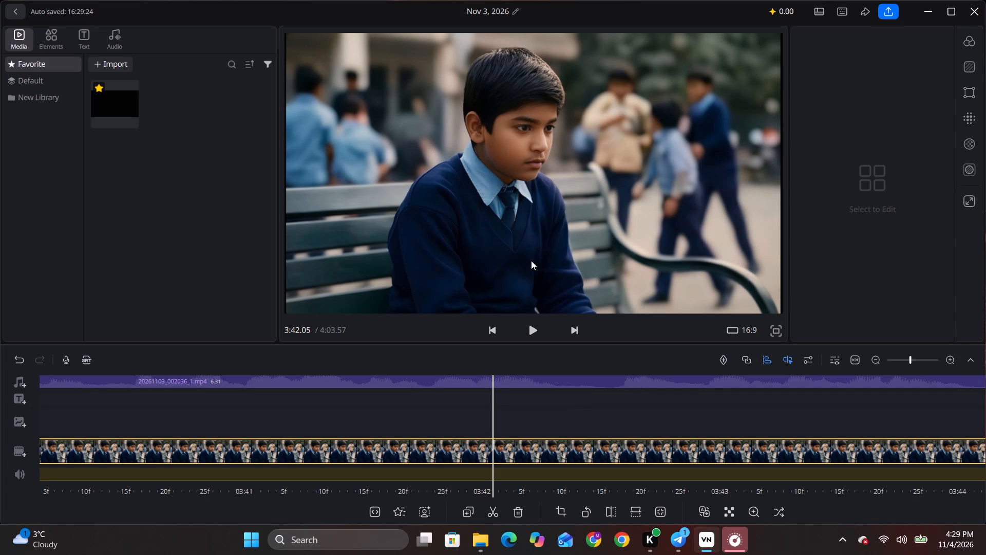
{"action": "left_click", "coordinate": [529, 328]}
{"action": "left_click", "coordinate": [529, 328]}
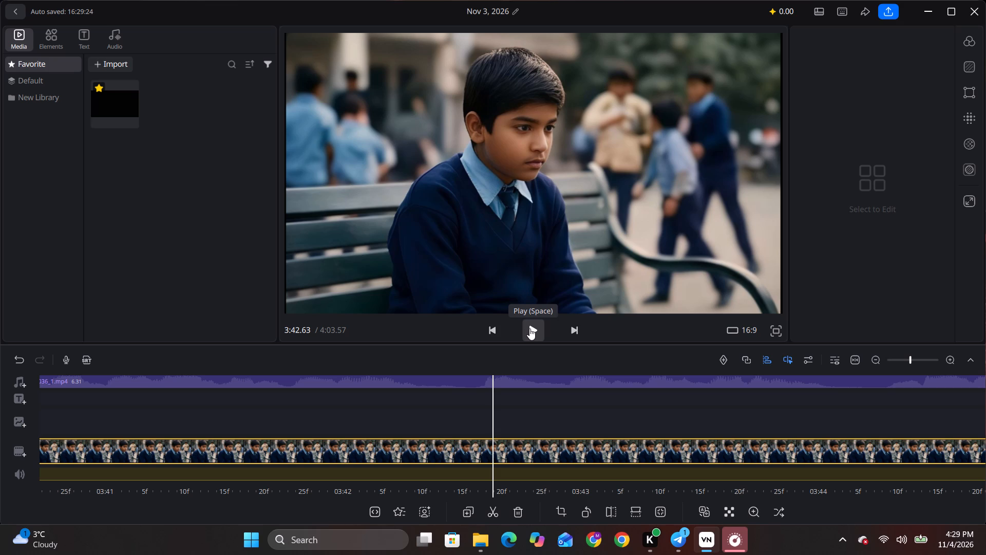
{"action": "left_click", "coordinate": [529, 328]}
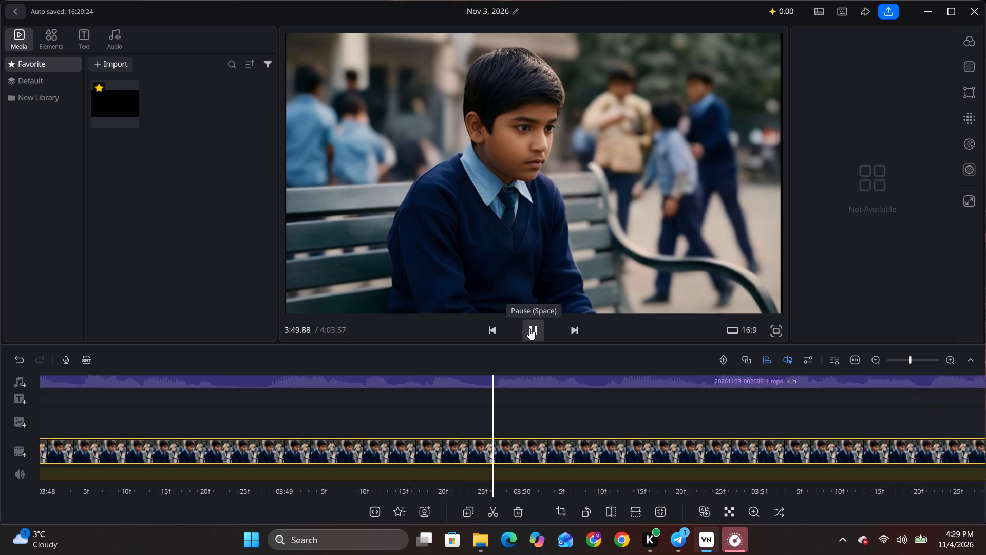
{"action": "left_click", "coordinate": [529, 328]}
Go back to about 3:33 and replay the narration over the start of the bench-boy segment, up to about 3:39.19.
{"action": "left_click_drag", "start_coordinate": [340, 423], "coordinate": [587, 423]}
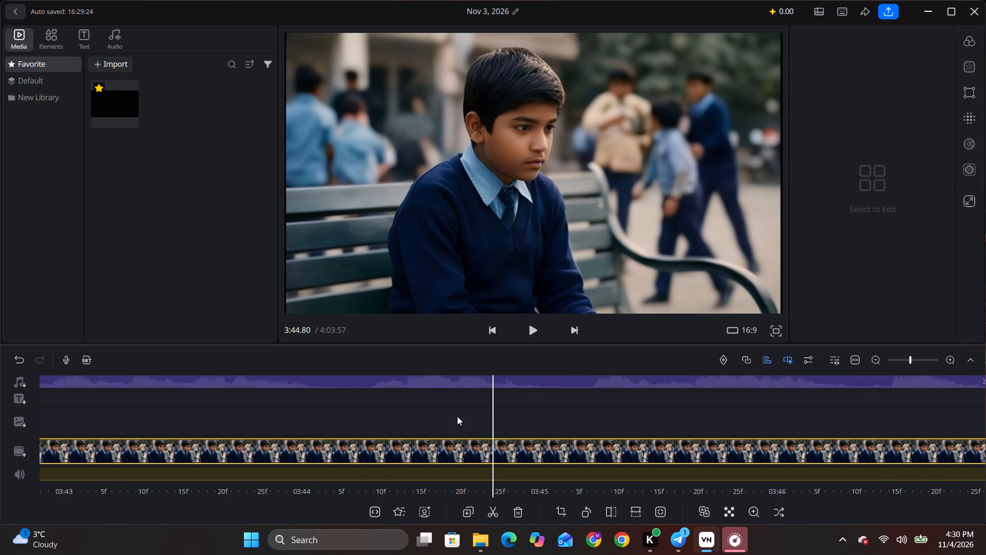
{"action": "left_click_drag", "start_coordinate": [433, 416], "coordinate": [566, 416]}
{"action": "left_click_drag", "start_coordinate": [410, 421], "coordinate": [542, 422]}
{"action": "left_click_drag", "start_coordinate": [452, 425], "coordinate": [608, 435]}
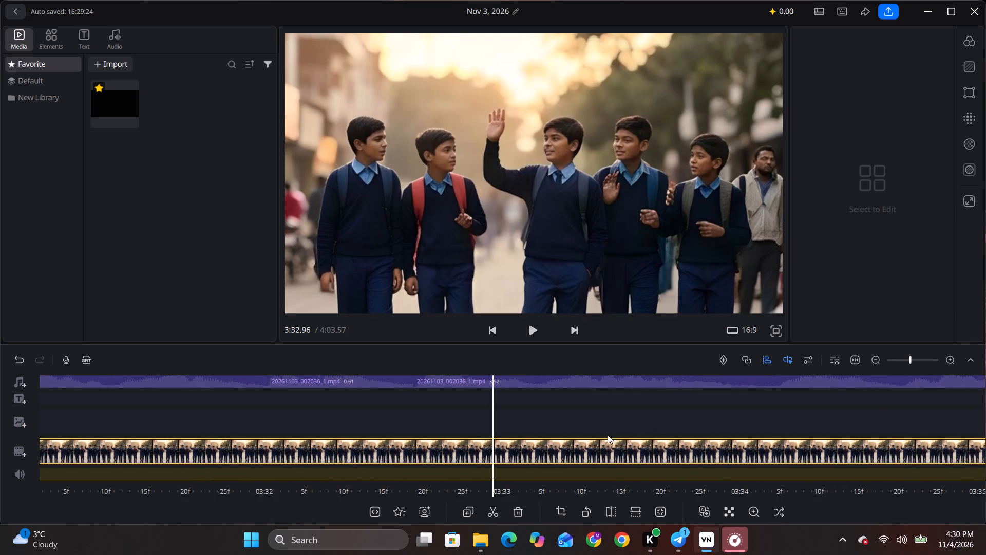
{"action": "left_click_drag", "start_coordinate": [608, 435], "coordinate": [479, 442]}
{"action": "left_click_drag", "start_coordinate": [807, 428], "coordinate": [761, 432]}
{"action": "left_click", "coordinate": [535, 337]}
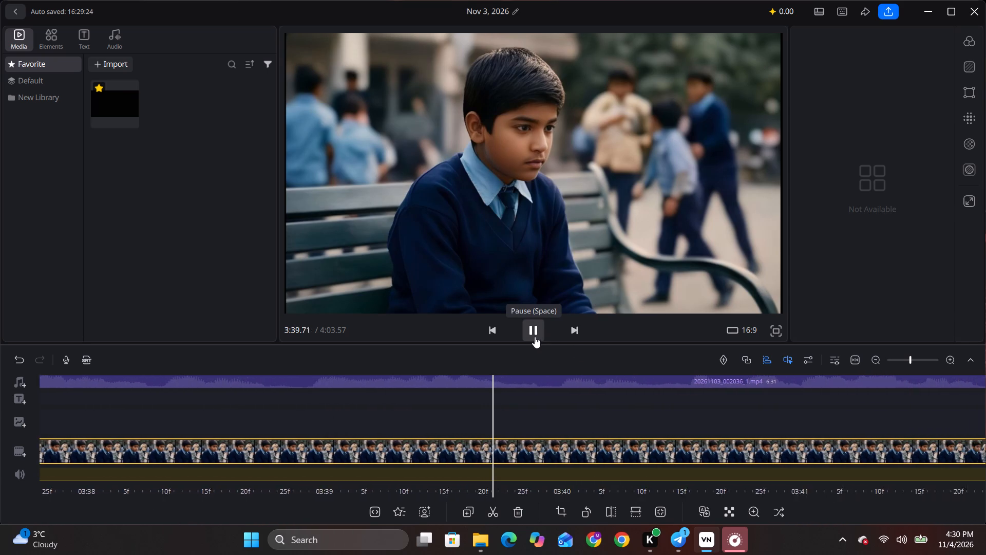
{"action": "left_click", "coordinate": [535, 337]}
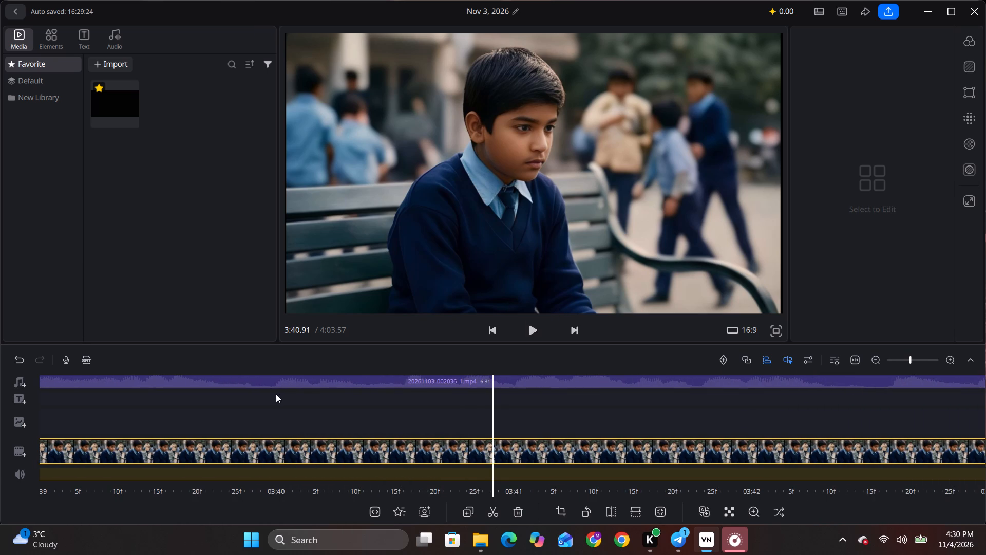
{"action": "left_click_drag", "start_coordinate": [276, 394], "coordinate": [985, 397]}
{"action": "left_click", "coordinate": [533, 337]}
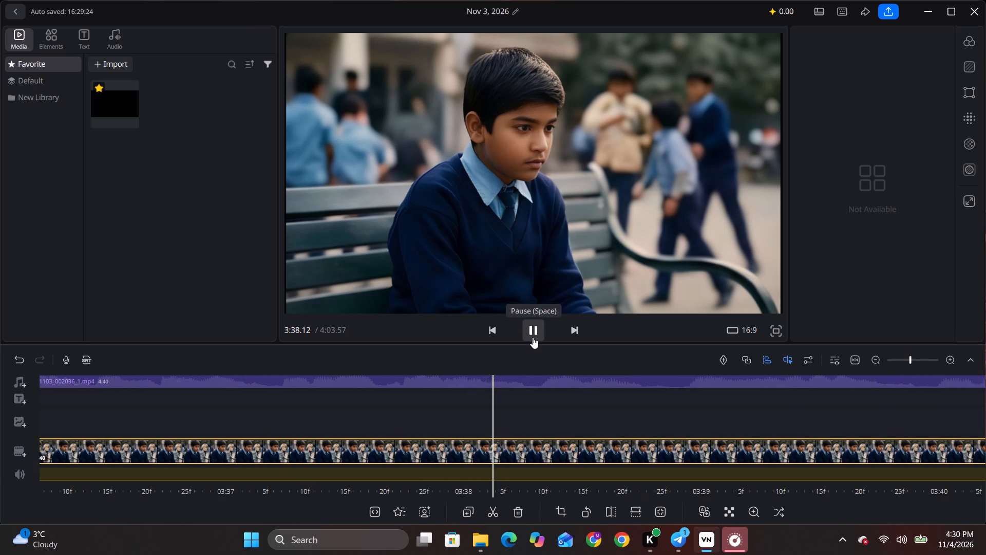
{"action": "left_click", "coordinate": [533, 337]}
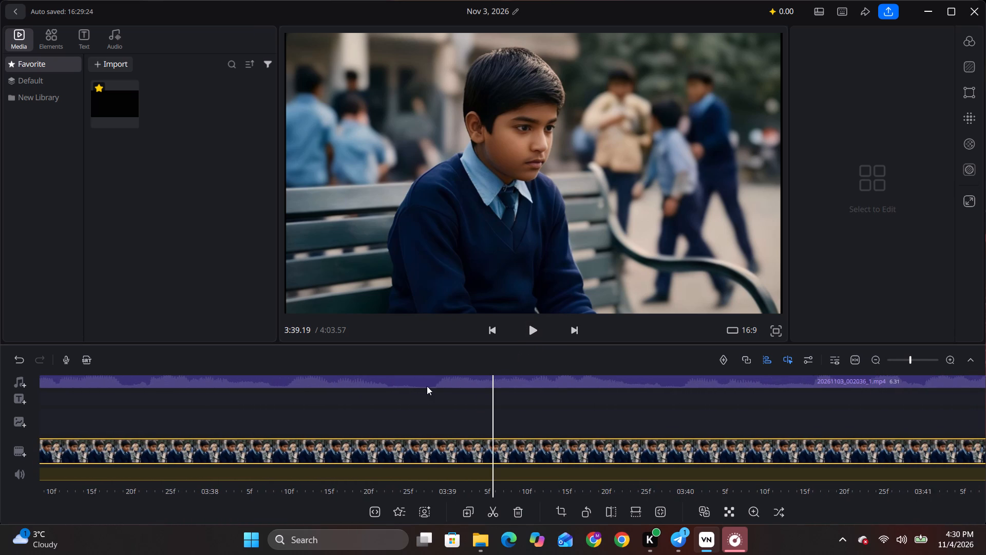
Add the round Bommu Stories logo image from the STORY folder as a picture overlay at about 3:38.92.
{"action": "left_click", "coordinate": [429, 385]}
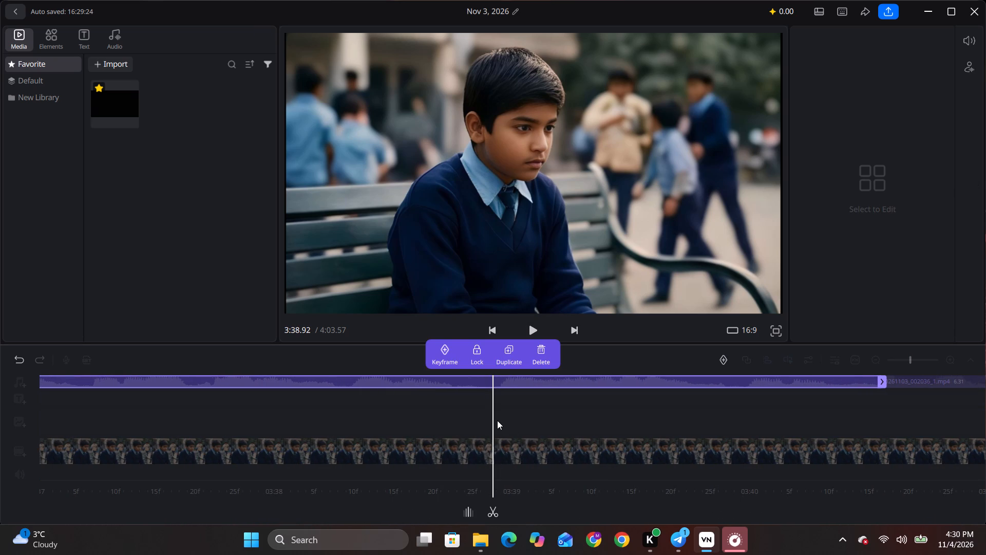
{"action": "left_click", "coordinate": [497, 420]}
{"action": "left_click", "coordinate": [495, 421]}
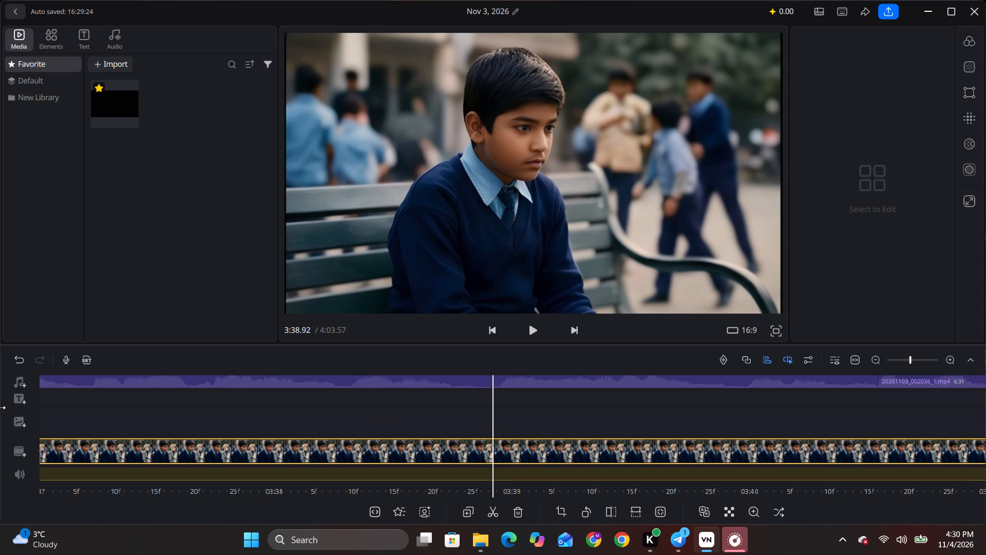
{"action": "left_click", "coordinate": [11, 422]}
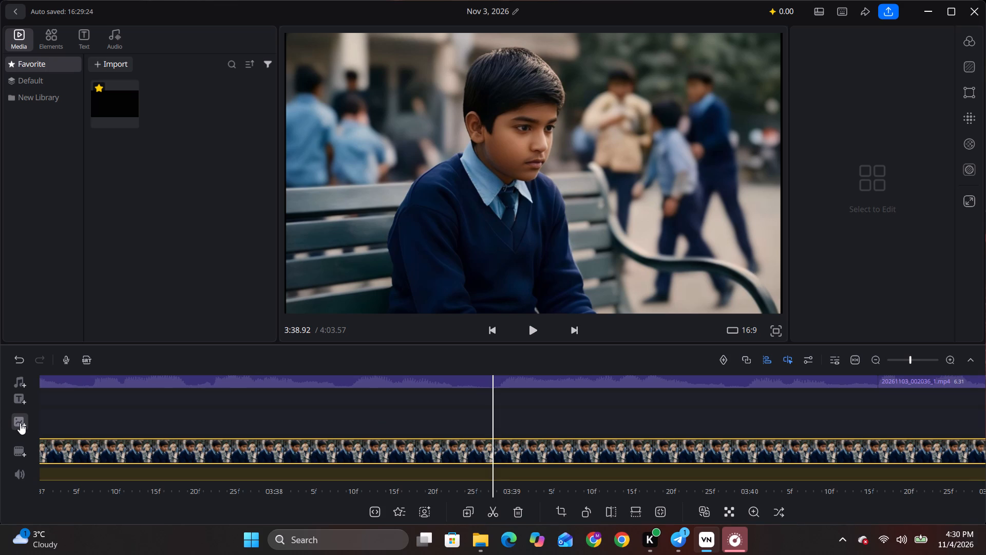
{"action": "left_click", "coordinate": [20, 423]}
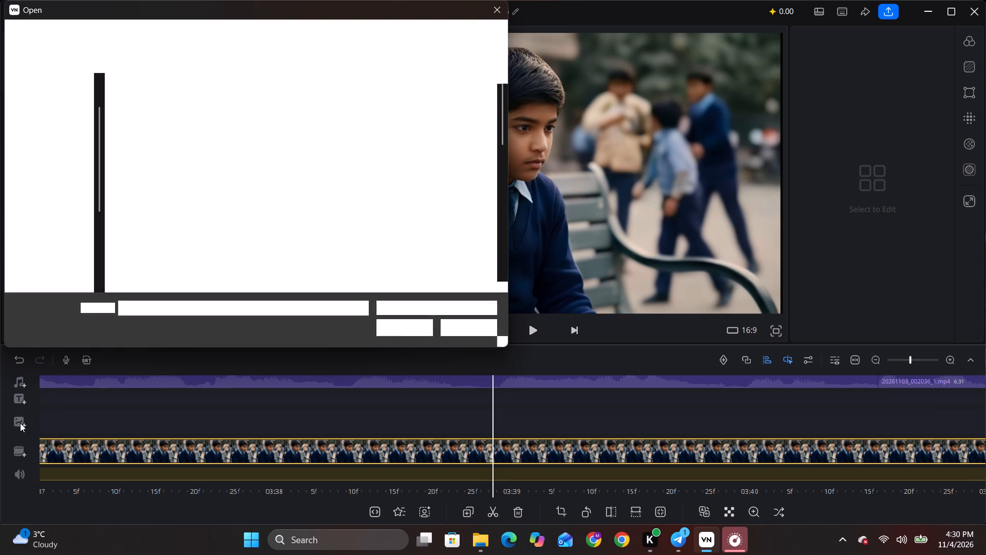
{"action": "scroll", "coordinate": [232, 183], "scroll_direction": "down", "scroll_amount": 12}
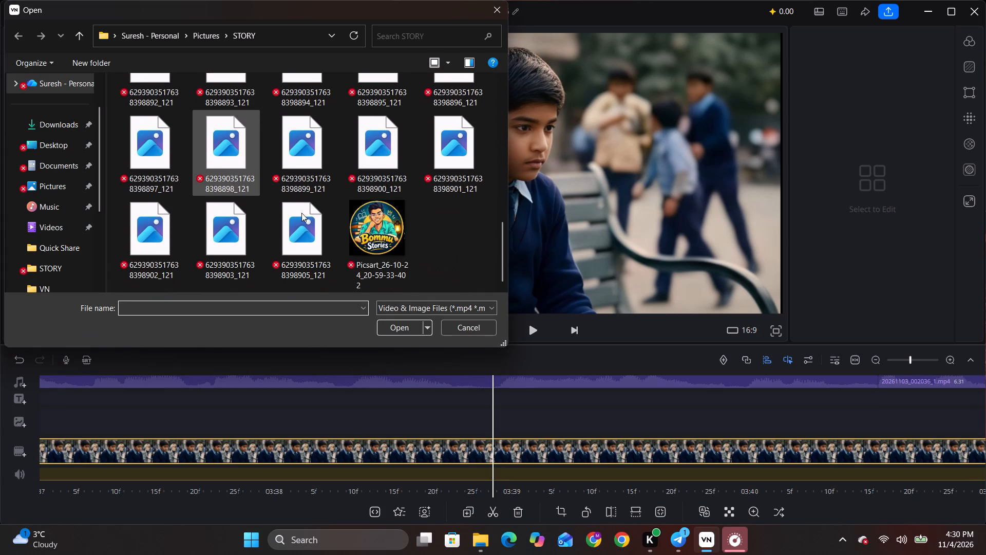
{"action": "left_click", "coordinate": [382, 223]}
{"action": "left_click", "coordinate": [404, 329]}
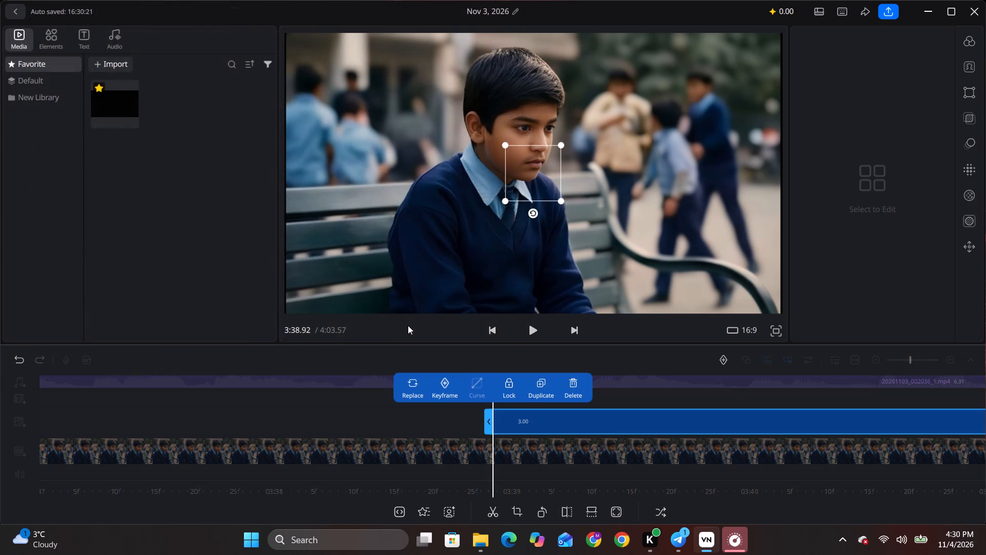
Shrink the Bommu Stories logo to a small badge and place it in the bottom-right corner of the video frame.
{"action": "left_click_drag", "start_coordinate": [647, 283], "coordinate": [390, 103]}
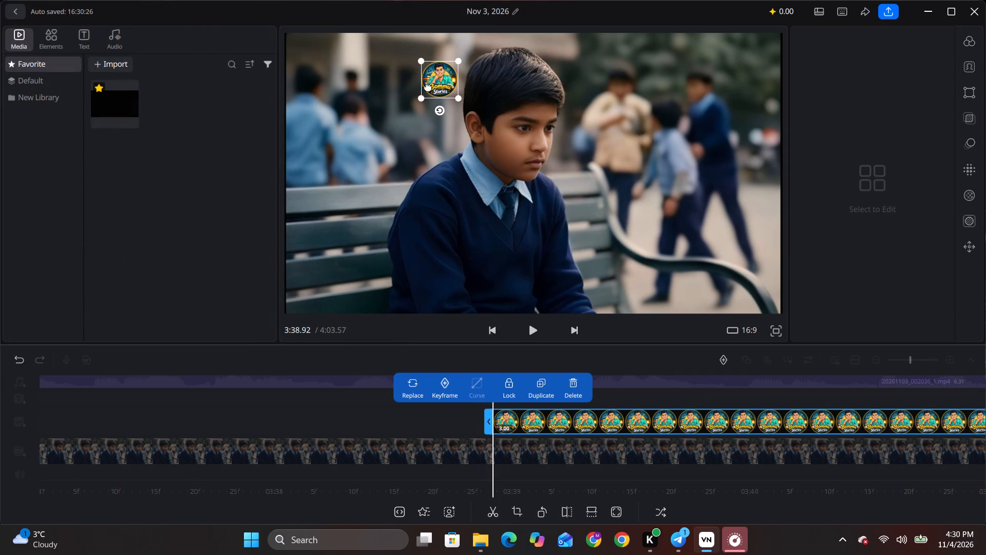
{"action": "left_click_drag", "start_coordinate": [459, 100], "coordinate": [475, 135]}
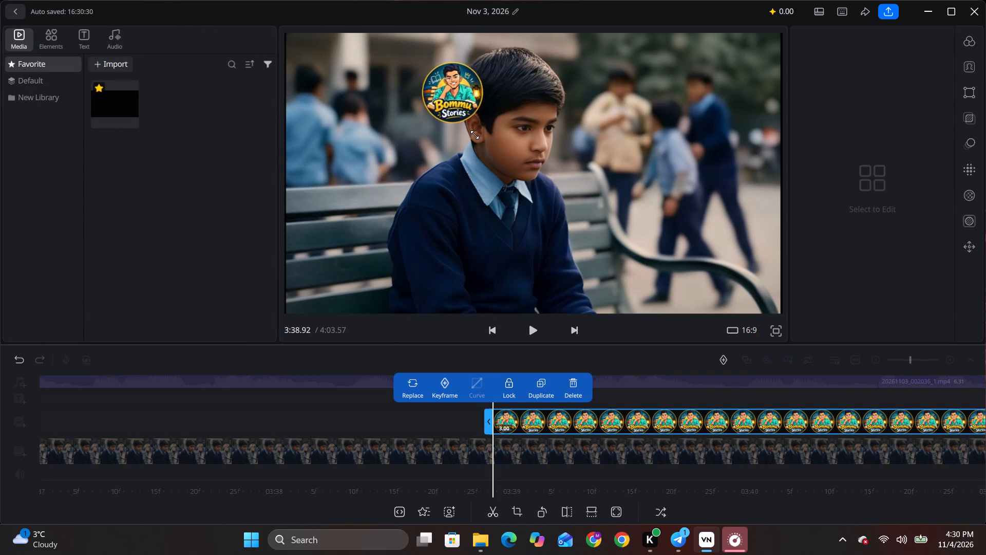
{"action": "left_click_drag", "start_coordinate": [475, 135], "coordinate": [453, 119]}
{"action": "left_click_drag", "start_coordinate": [448, 81], "coordinate": [734, 270]}
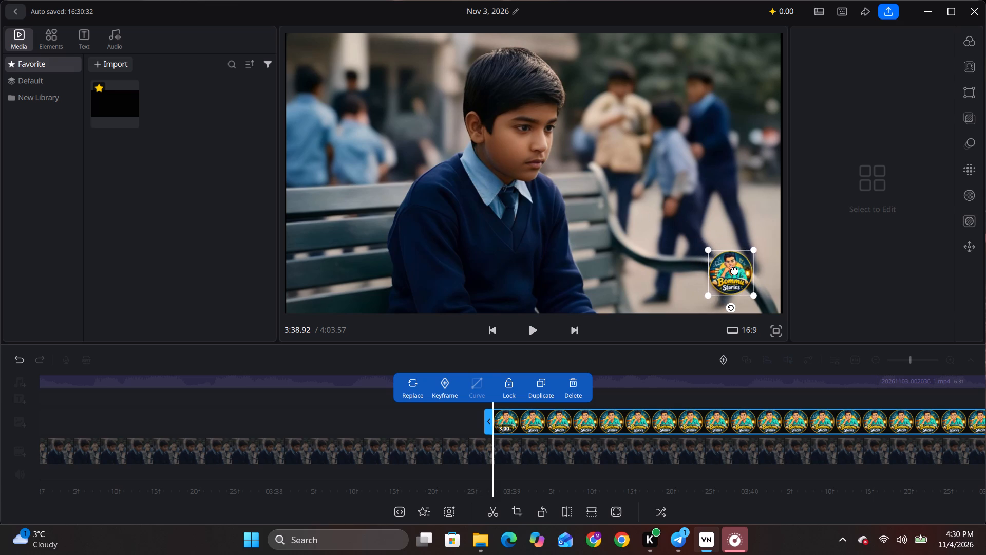
{"action": "left_click_drag", "start_coordinate": [734, 270], "coordinate": [753, 282]}
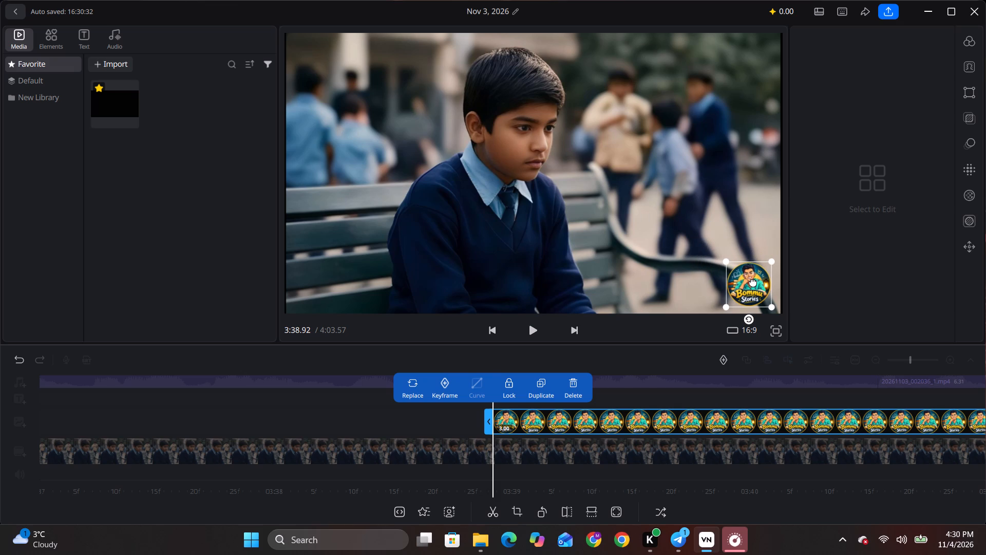
{"action": "left_click_drag", "start_coordinate": [726, 262], "coordinate": [736, 277]}
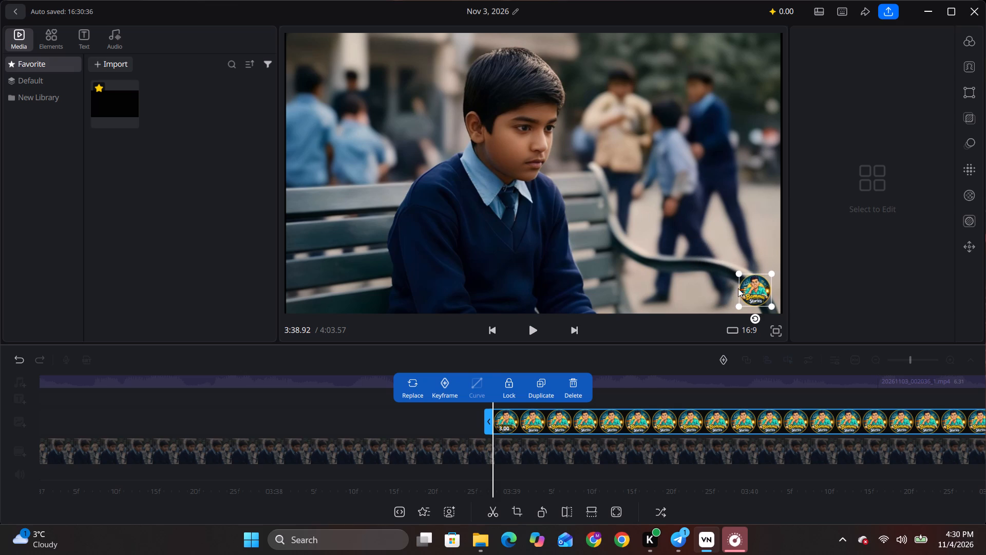
{"action": "left_click", "coordinate": [737, 272]}
{"action": "left_click", "coordinate": [653, 400]}
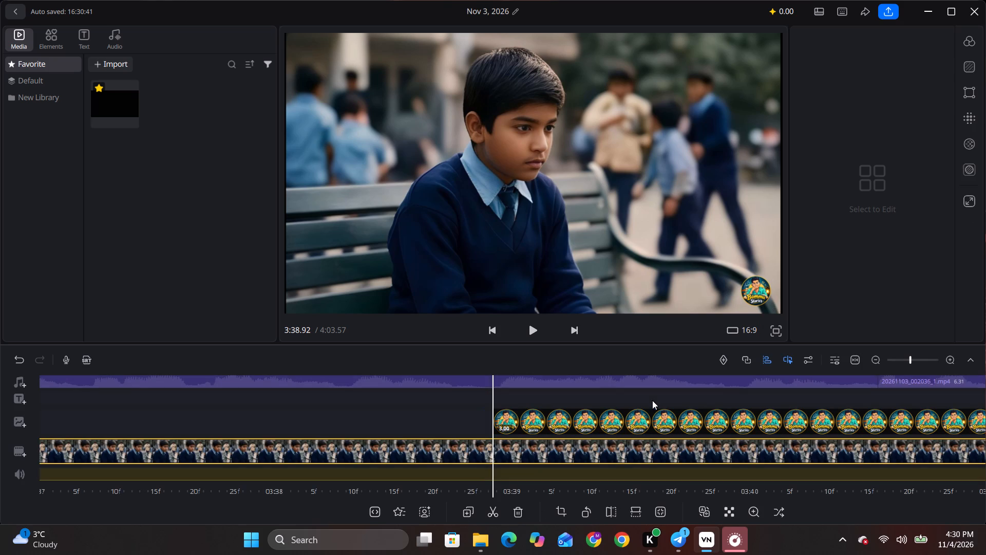
Play on to about 3:41.05 with the logo overlay and select the logo clip for adjustment.
{"action": "left_click", "coordinate": [530, 329]}
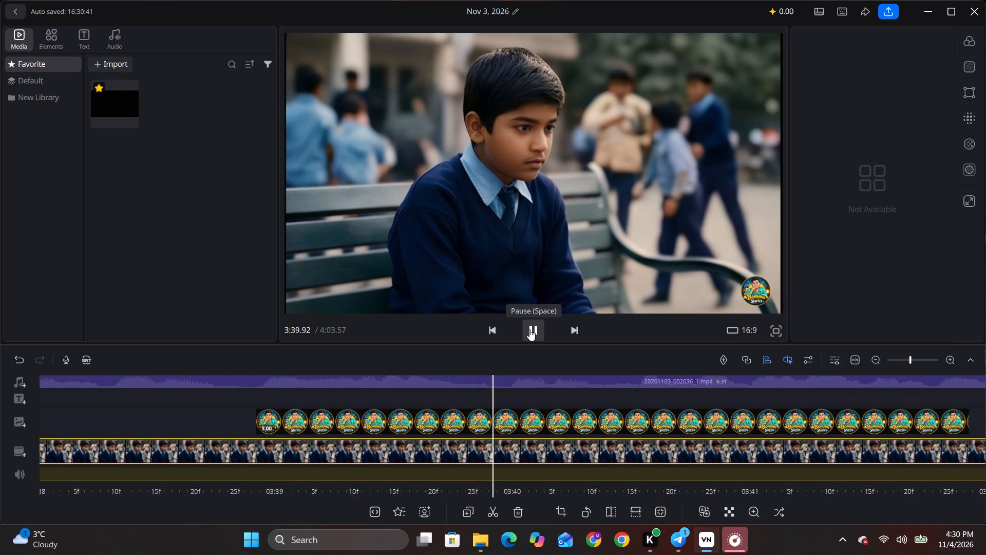
{"action": "left_click", "coordinate": [529, 329]}
{"action": "left_click_drag", "start_coordinate": [443, 394], "coordinate": [502, 420]}
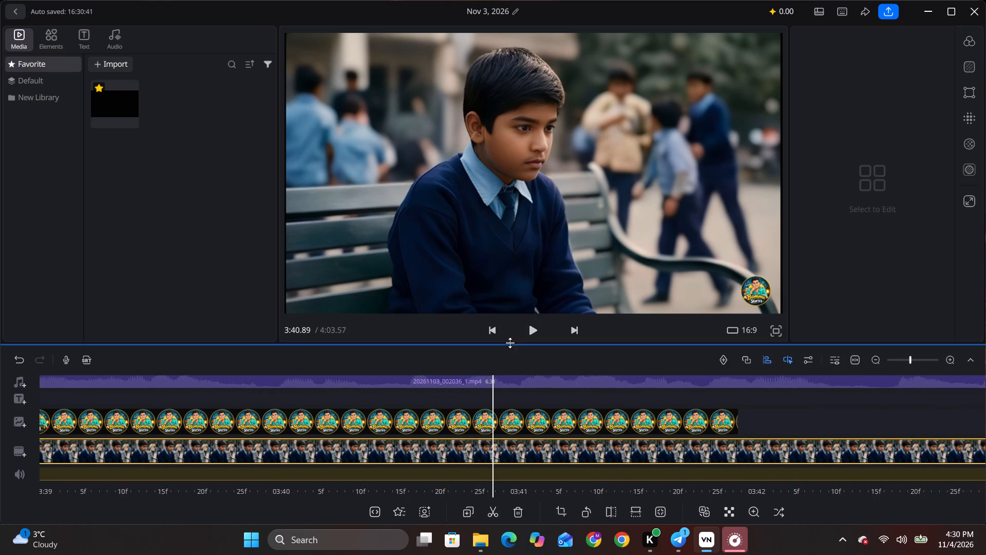
{"action": "left_click", "coordinate": [530, 419]}
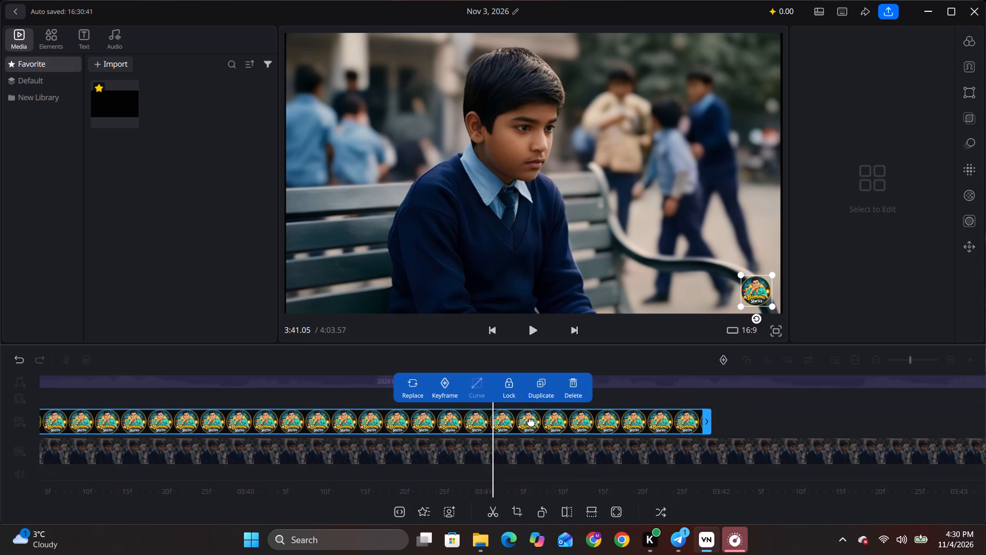
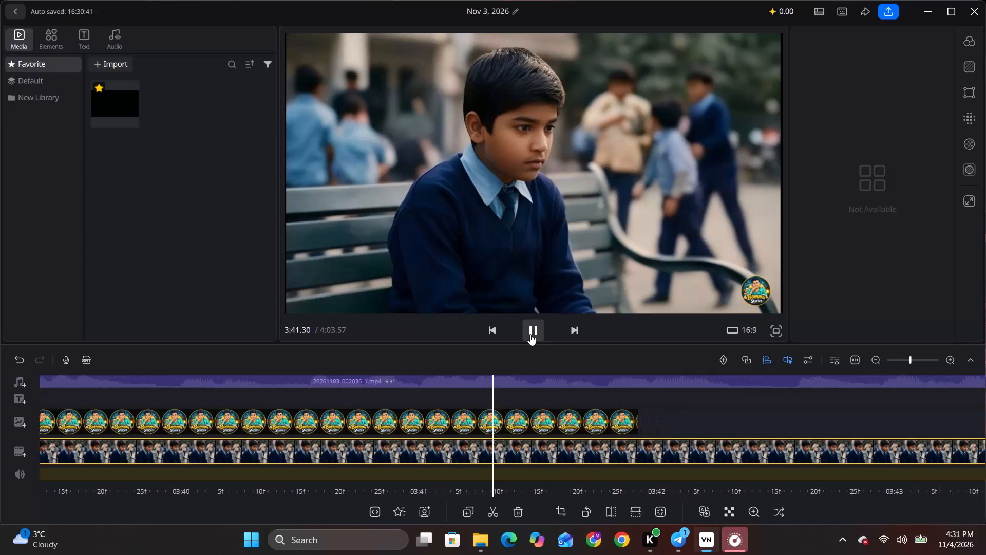
Extend the Bommu Stories logo overlay clip to the end of the video at about 4:03.58.
{"action": "left_click", "coordinate": [530, 334]}
{"action": "left_click", "coordinate": [445, 419]}
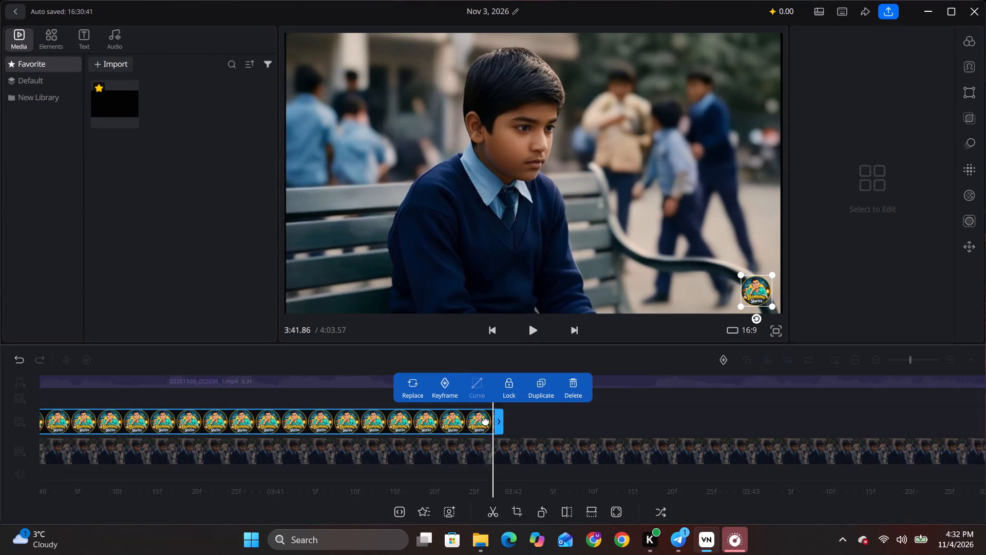
{"action": "left_click_drag", "start_coordinate": [511, 421], "coordinate": [732, 420]}
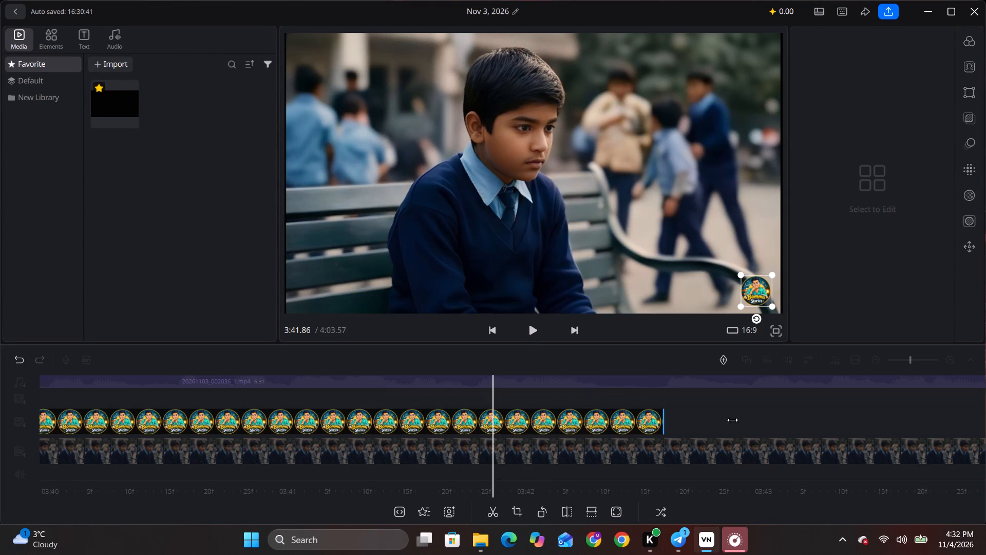
{"action": "left_click_drag", "start_coordinate": [732, 420], "coordinate": [985, 417]}
{"action": "left_click_drag", "start_coordinate": [876, 398], "coordinate": [150, 410]}
{"action": "left_click_drag", "start_coordinate": [696, 399], "coordinate": [198, 409]}
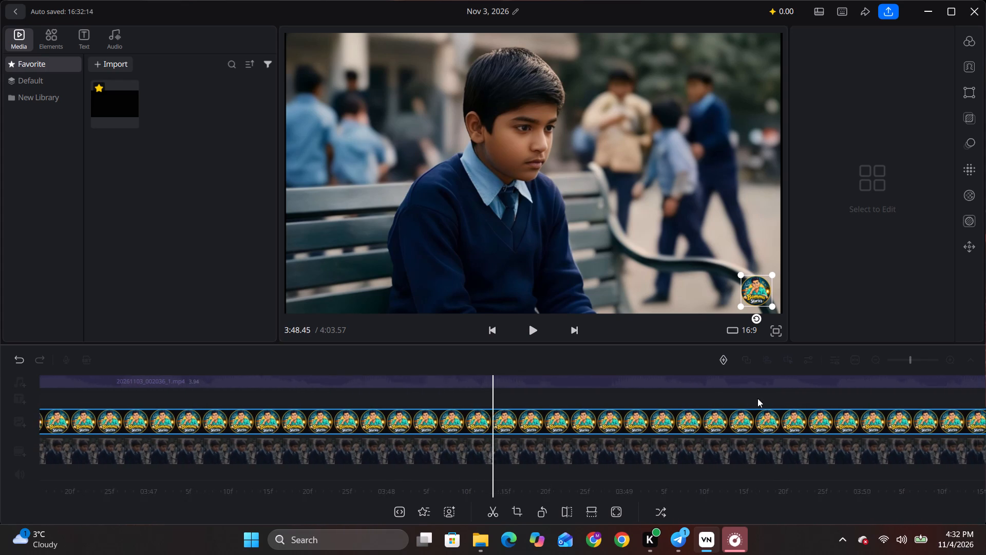
{"action": "left_click_drag", "start_coordinate": [758, 398], "coordinate": [551, 401]}
{"action": "left_click_drag", "start_coordinate": [676, 401], "coordinate": [614, 413]}
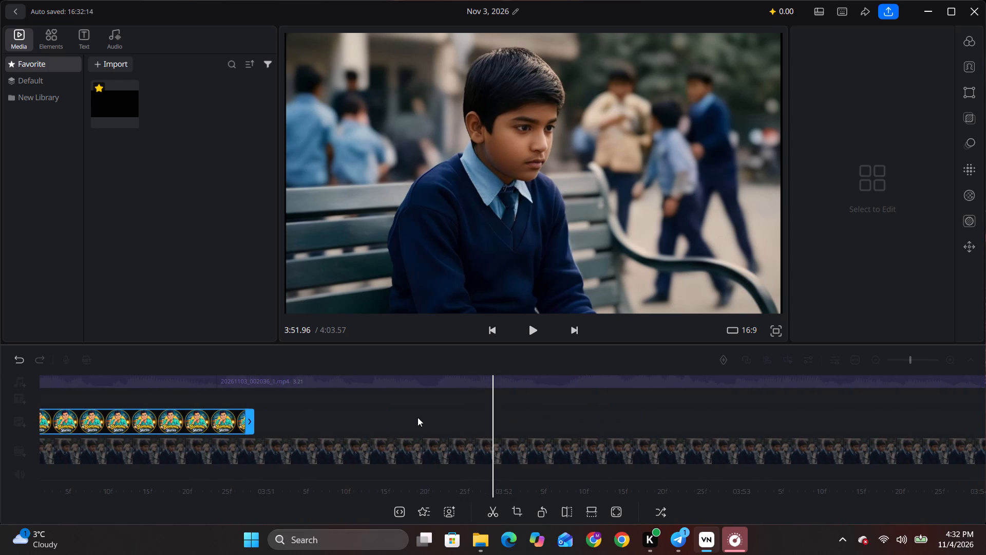
{"action": "left_click_drag", "start_coordinate": [246, 419], "coordinate": [985, 420]}
{"action": "left_click_drag", "start_coordinate": [845, 392], "coordinate": [128, 434]}
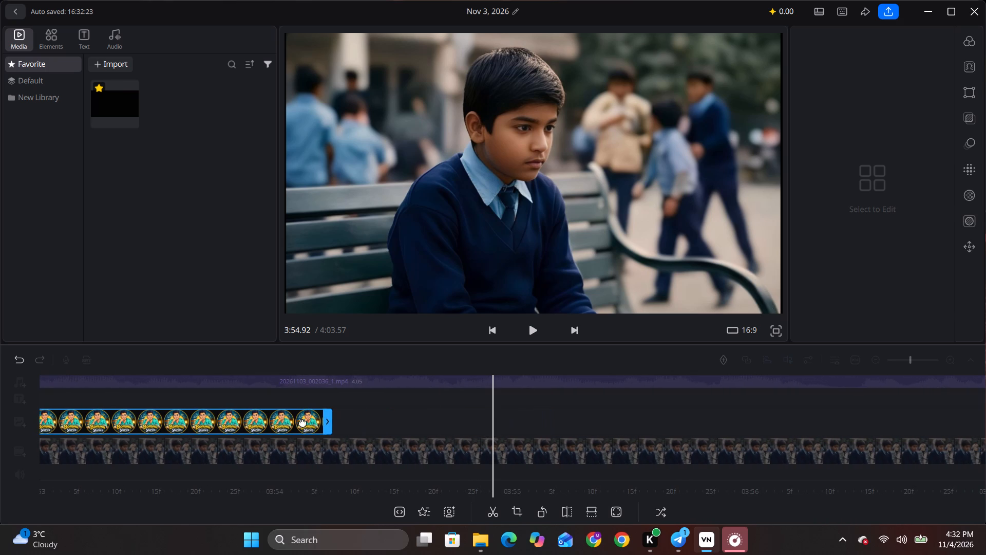
{"action": "left_click_drag", "start_coordinate": [327, 421], "coordinate": [985, 420]}
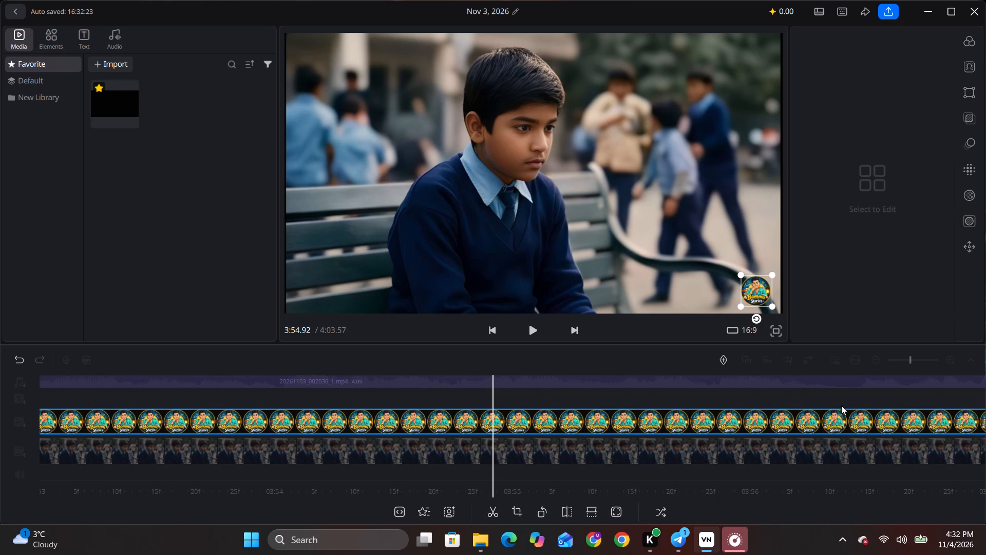
{"action": "left_click_drag", "start_coordinate": [844, 398], "coordinate": [5, 413]}
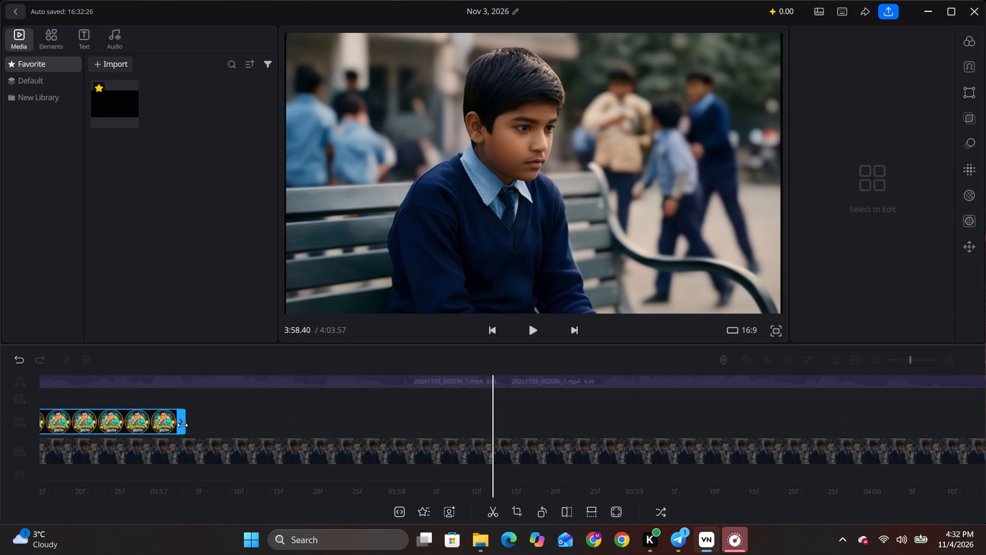
{"action": "left_click_drag", "start_coordinate": [180, 424], "coordinate": [952, 422]}
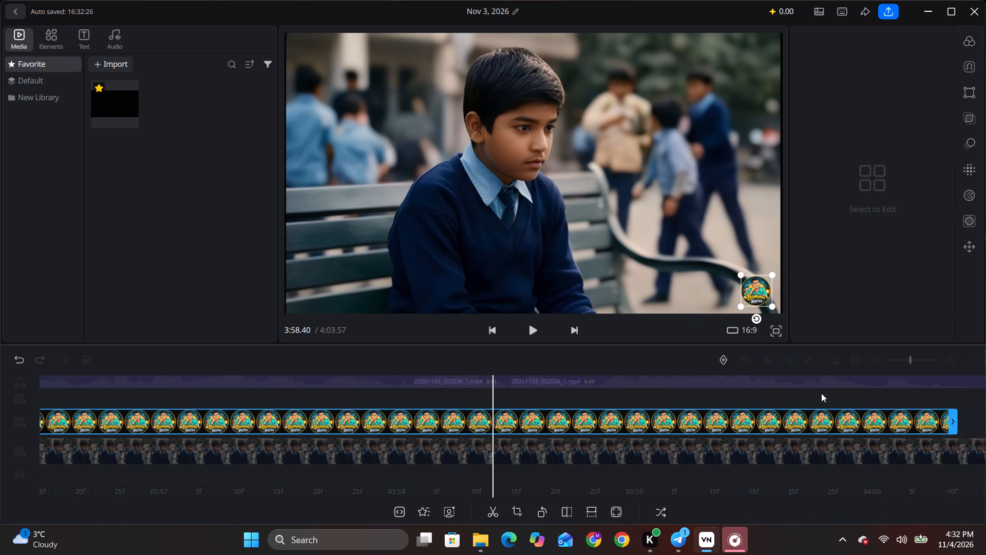
{"action": "left_click_drag", "start_coordinate": [821, 393], "coordinate": [0, 416]}
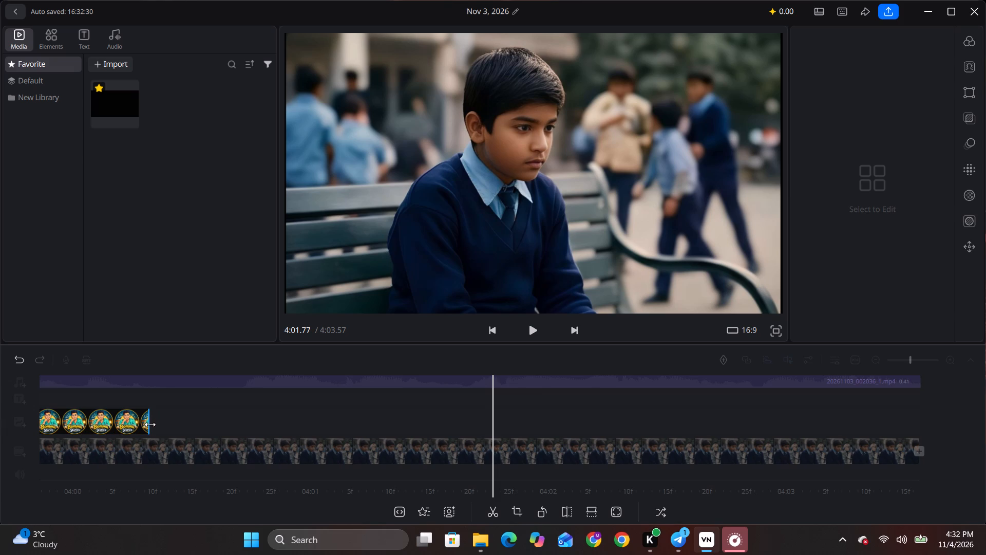
{"action": "left_click_drag", "start_coordinate": [150, 423], "coordinate": [924, 422]}
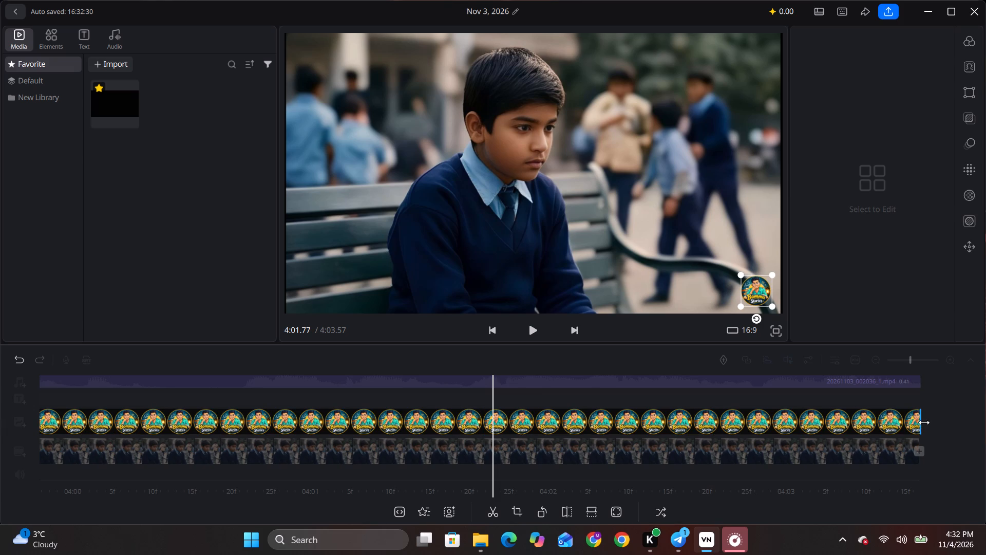
{"action": "left_click_drag", "start_coordinate": [924, 422], "coordinate": [926, 422]}
{"action": "left_click", "coordinate": [926, 422]}
{"action": "left_click", "coordinate": [850, 390]}
{"action": "left_click_drag", "start_coordinate": [857, 390], "coordinate": [856, 392]}
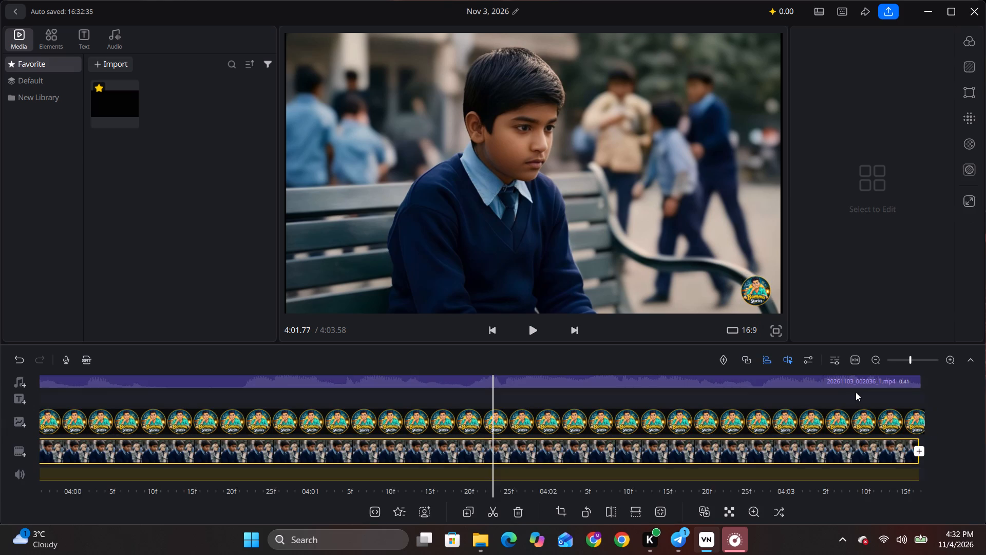
Go back from the ending and play the closing part with the logo overlay through to the video's end.
{"action": "left_click_drag", "start_coordinate": [856, 392], "coordinate": [284, 422]}
{"action": "left_click_drag", "start_coordinate": [266, 389], "coordinate": [985, 392]}
{"action": "left_click", "coordinate": [538, 338]}
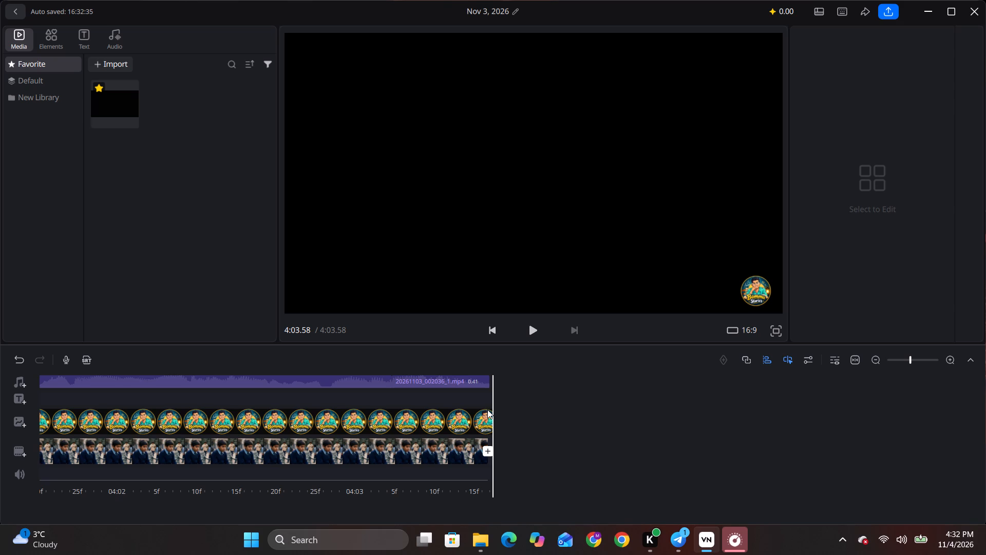
Set the export quality to manual with 2.7K resolution and 60 fps, and close the export settings.
{"action": "left_click", "coordinate": [886, 11]}
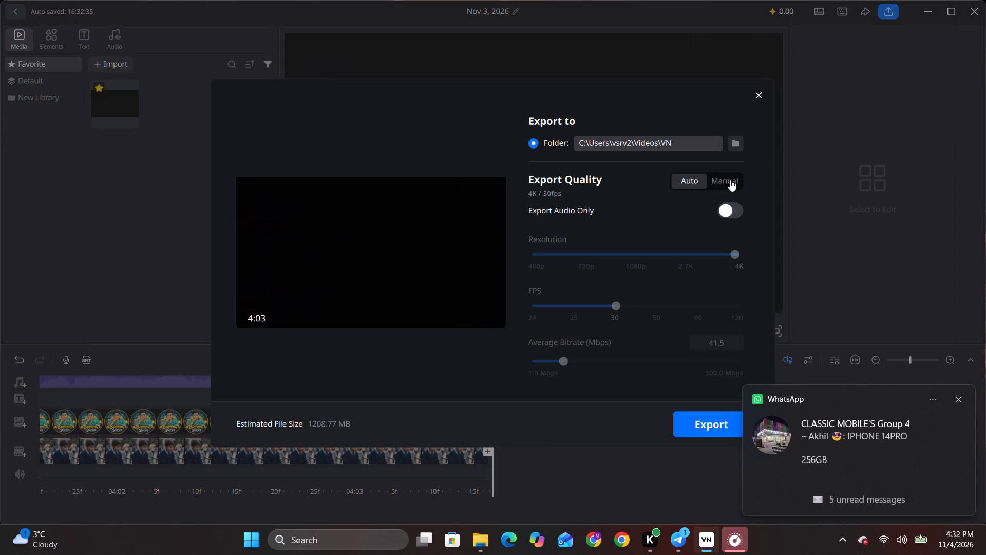
{"action": "left_click", "coordinate": [730, 180]}
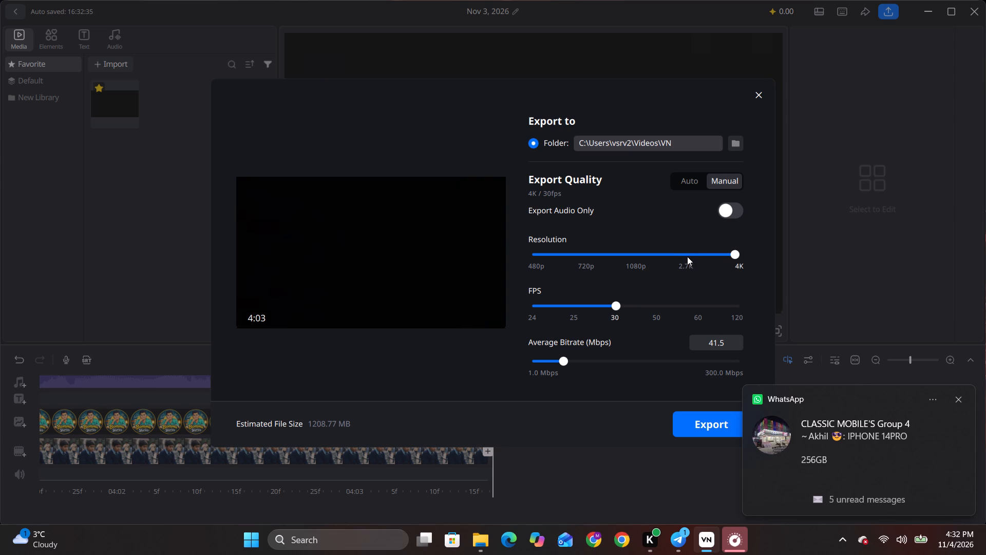
{"action": "left_click", "coordinate": [687, 256]}
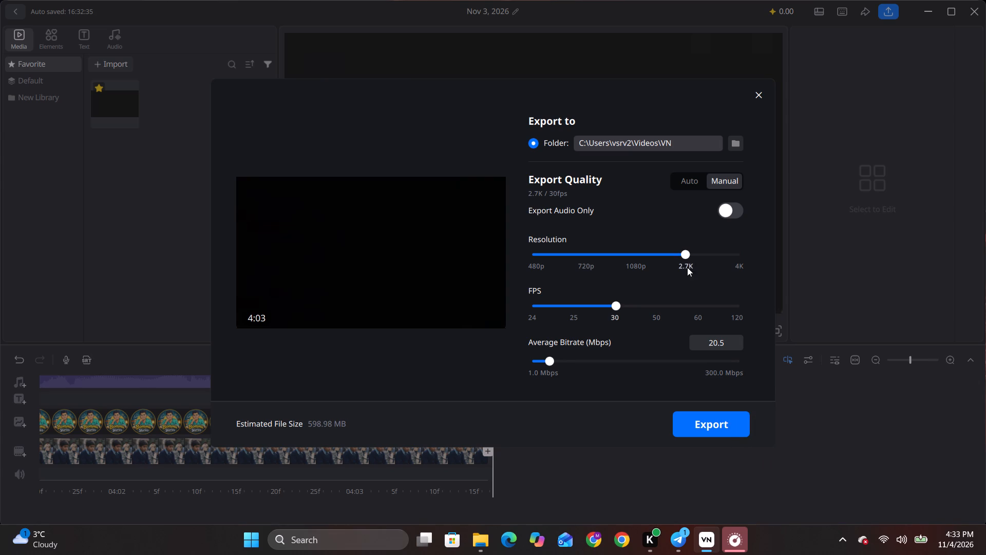
{"action": "left_click", "coordinate": [694, 308]}
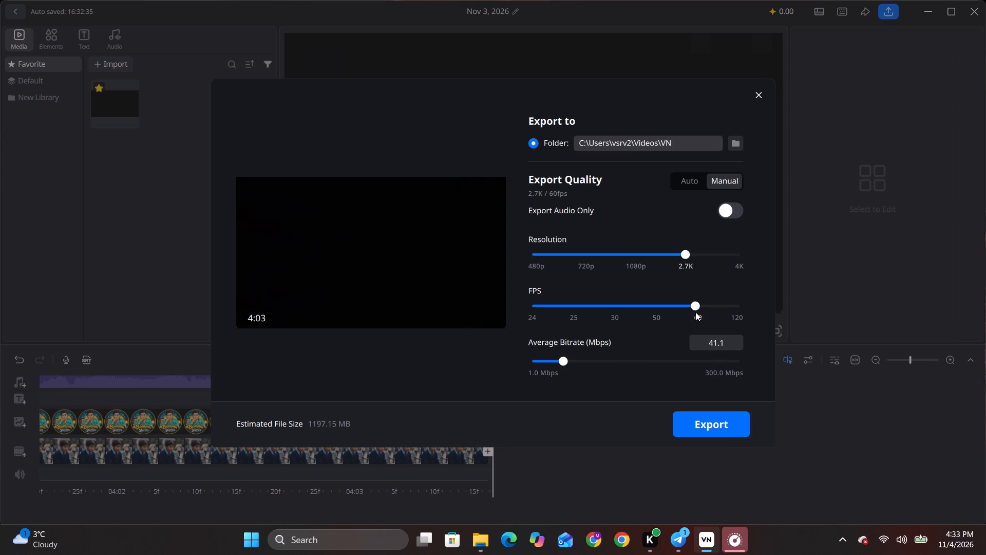
{"action": "left_click", "coordinate": [764, 93]}
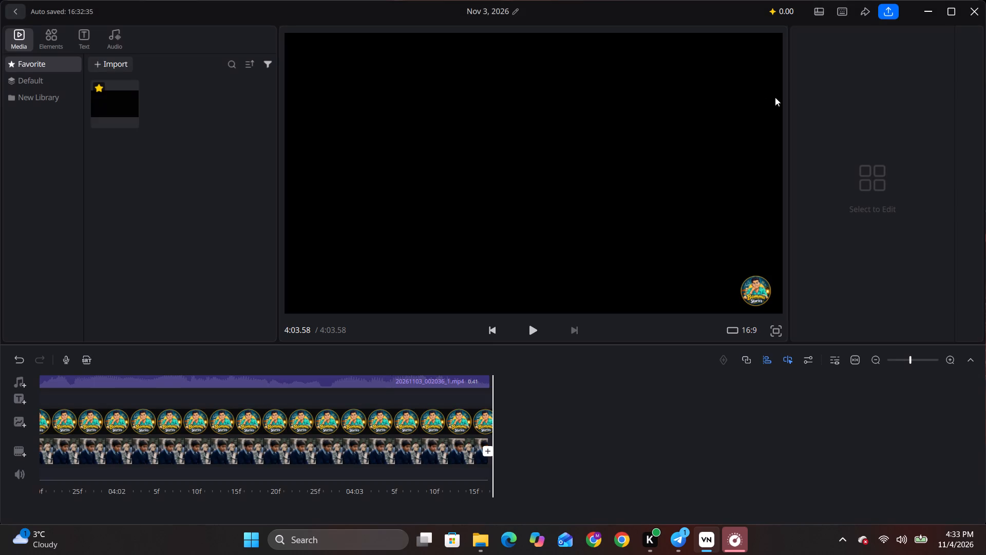
Export the full video to the VN folder using the 2.7K, 60 fps settings.
{"action": "left_click", "coordinate": [888, 15]}
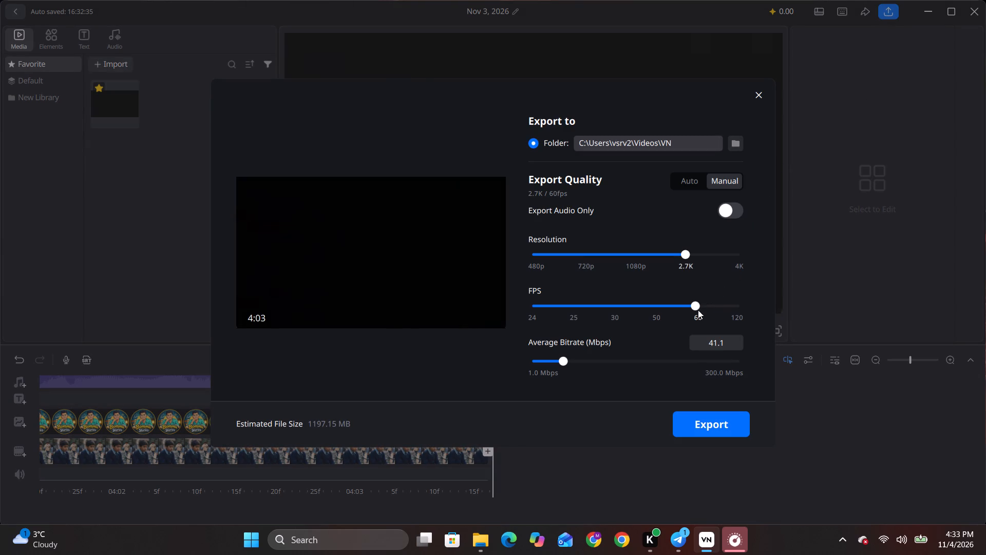
{"action": "left_click", "coordinate": [713, 420]}
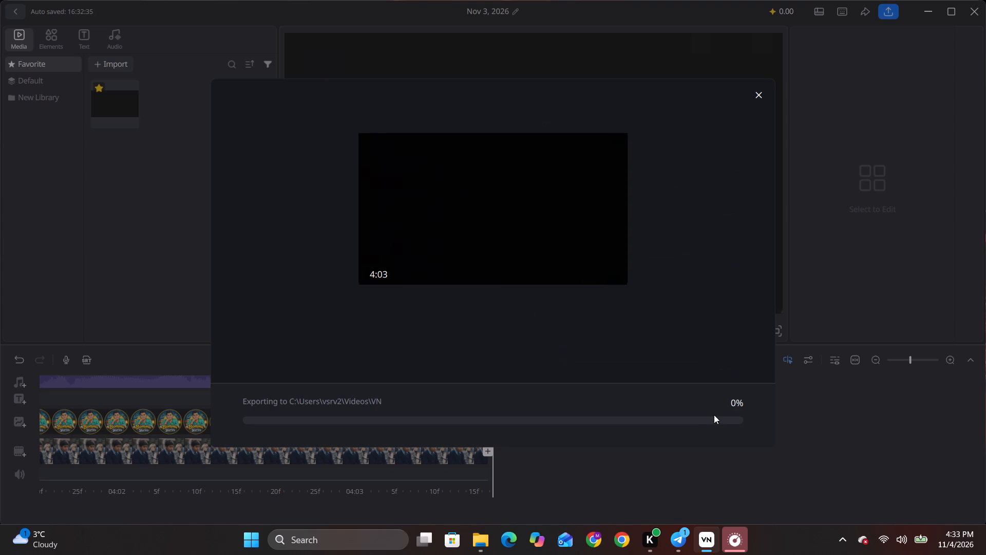
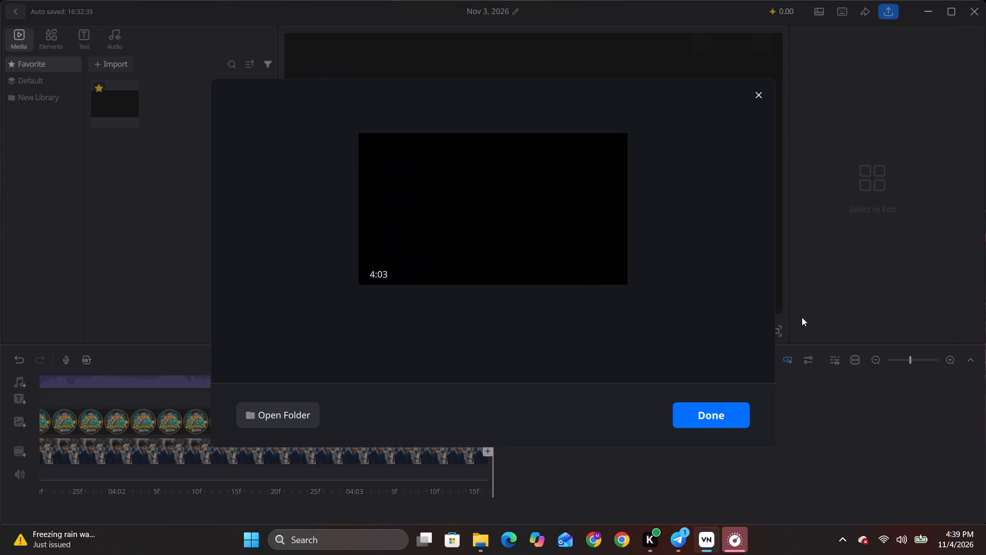
Open the VN export folder to check the exported video file, and close the folder window.
{"action": "key", "text": "Tab"}
{"action": "left_click", "coordinate": [279, 406]}
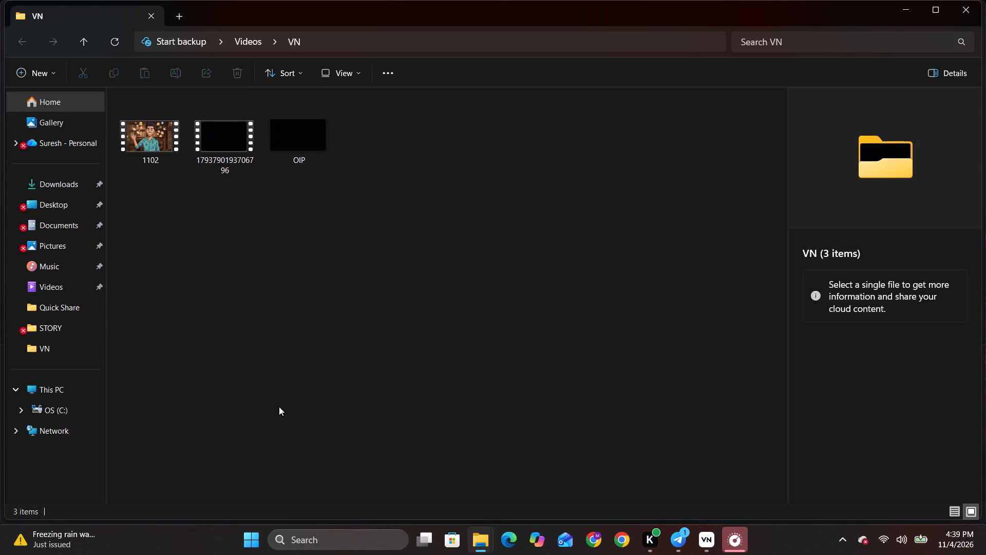
{"action": "left_click", "coordinate": [974, 4]}
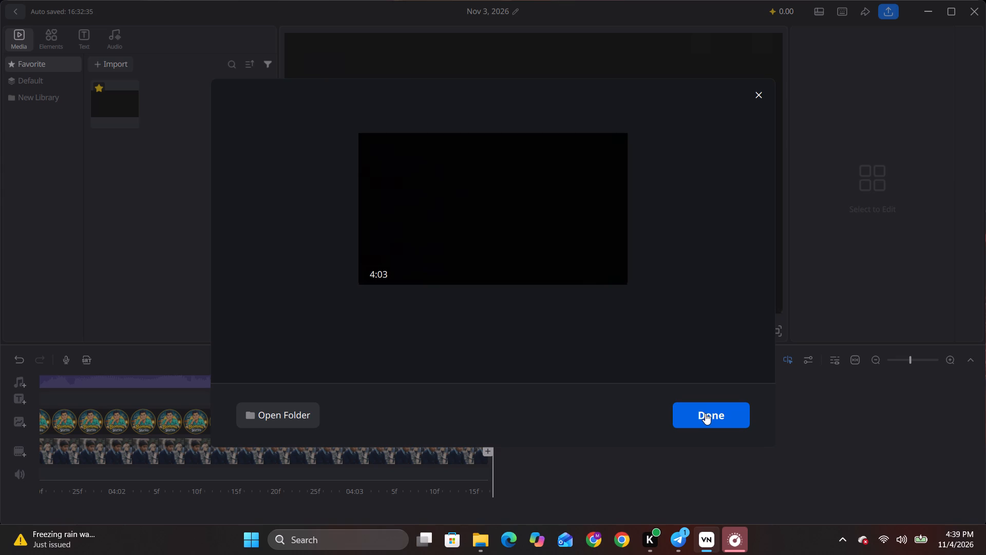
Dismiss the completed export and return to the project timeline.
{"action": "left_click", "coordinate": [705, 413]}
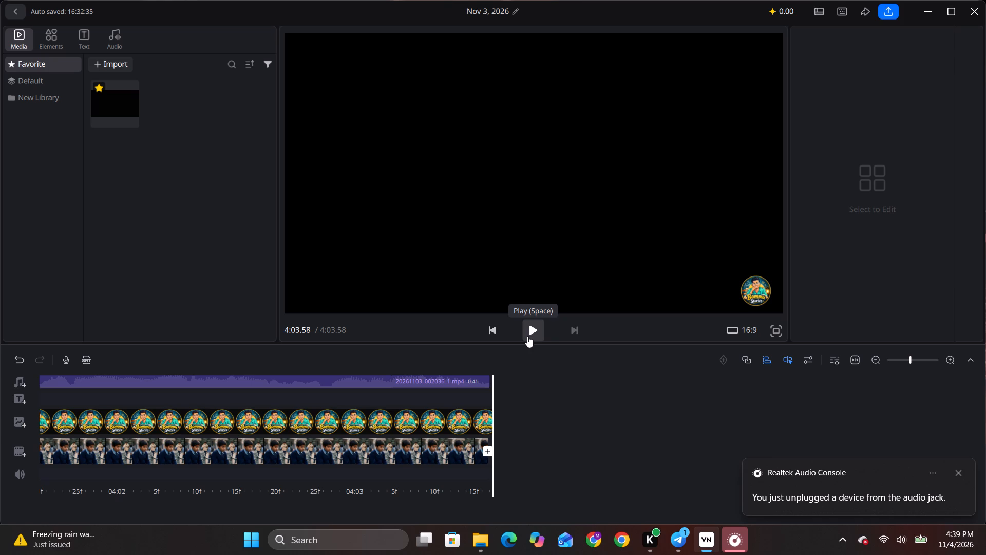
Start playback of the finished video in the project preview.
{"action": "left_click", "coordinate": [527, 336]}
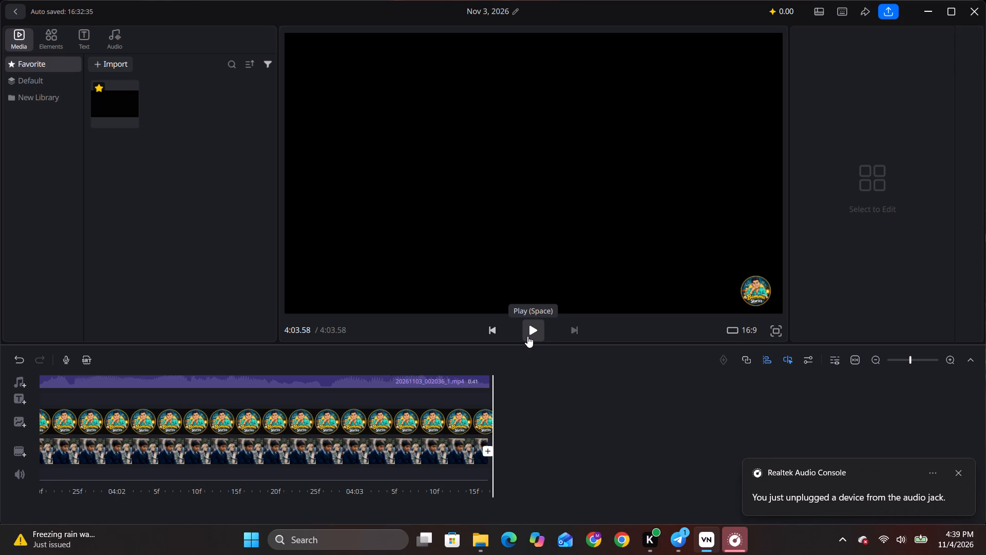
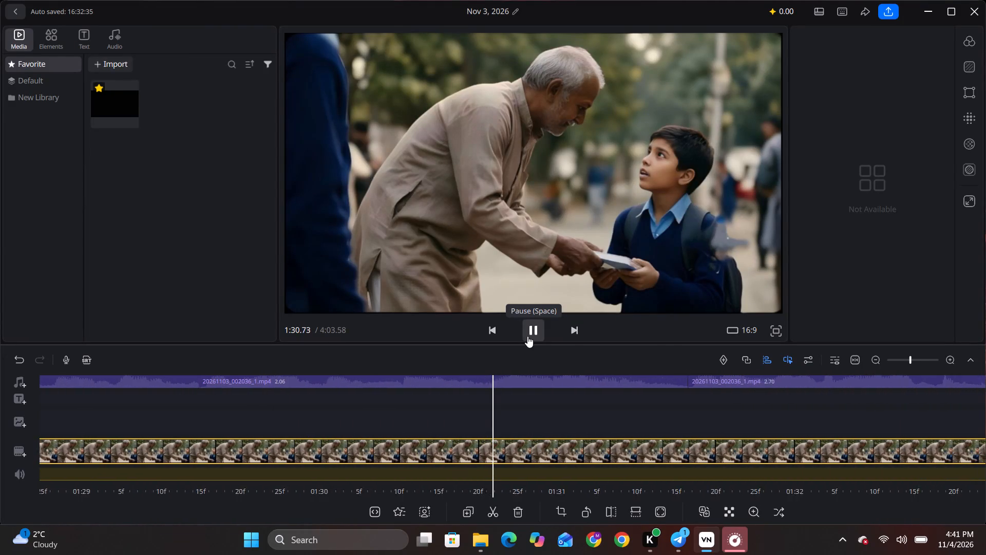
Pause playback and scrub the timeline from about 1:31 to 2:18 to examine the scene images against the narration clips.
{"action": "key", "text": "space"}
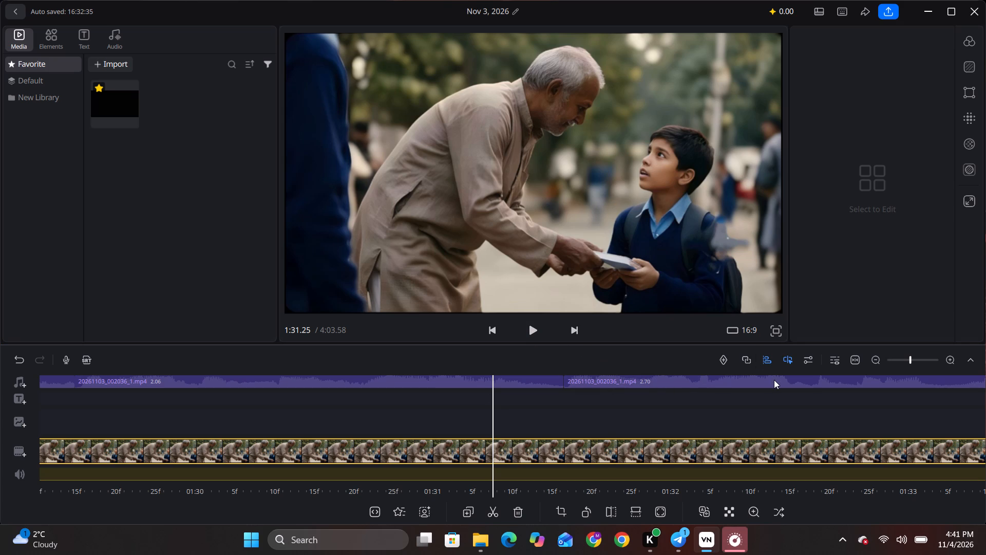
{"action": "left_click_drag", "start_coordinate": [774, 380], "coordinate": [591, 423]}
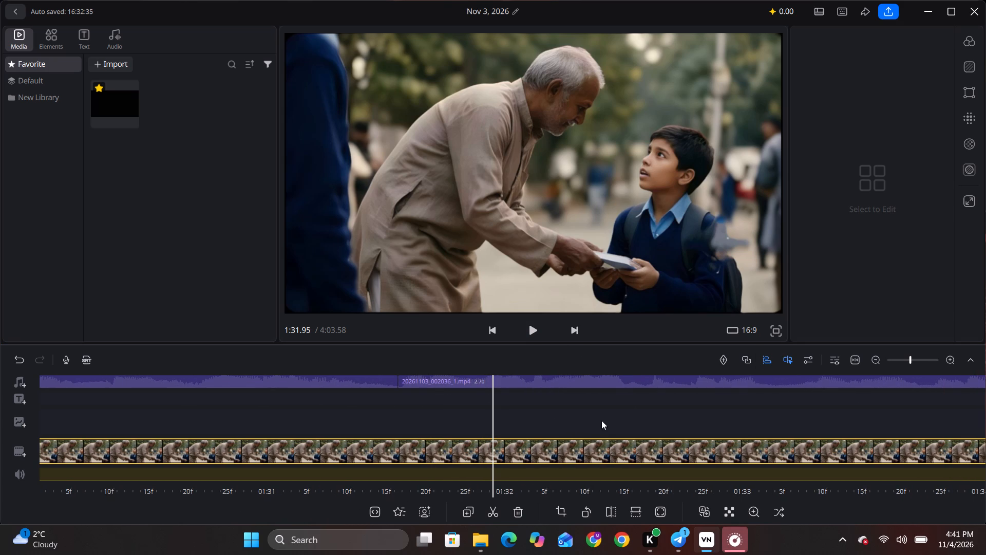
{"action": "left_click_drag", "start_coordinate": [980, 407], "coordinate": [213, 459]}
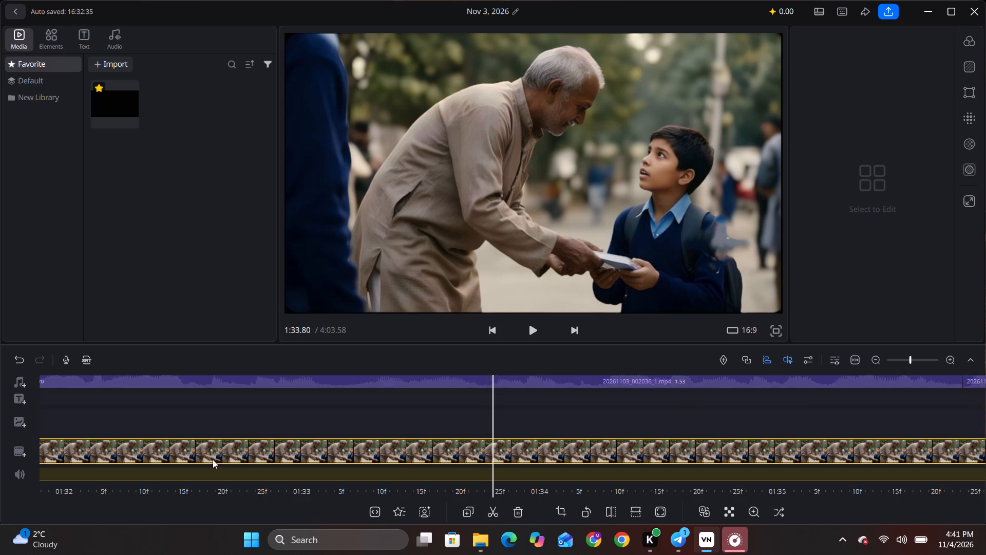
{"action": "left_click_drag", "start_coordinate": [213, 459], "coordinate": [141, 467]}
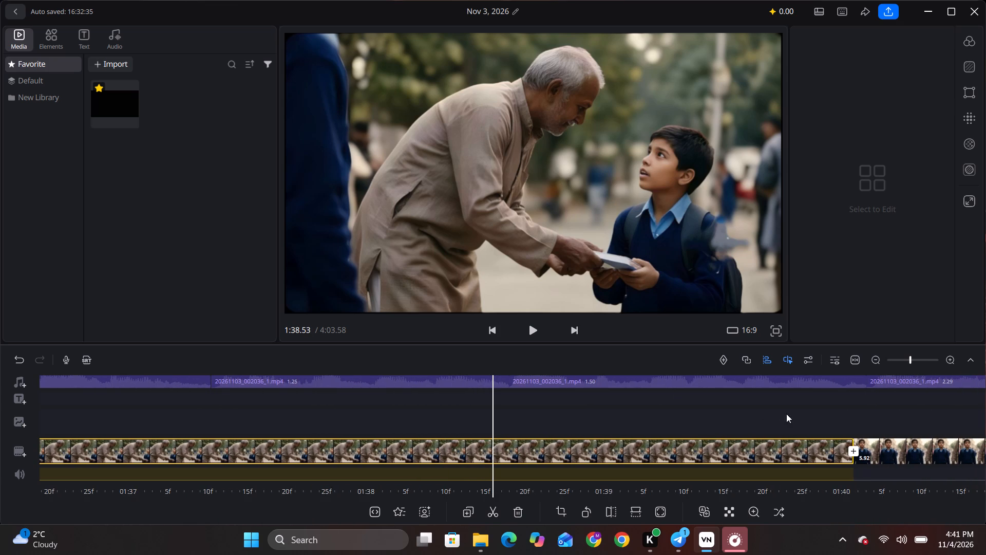
{"action": "left_click_drag", "start_coordinate": [980, 414], "coordinate": [564, 434]}
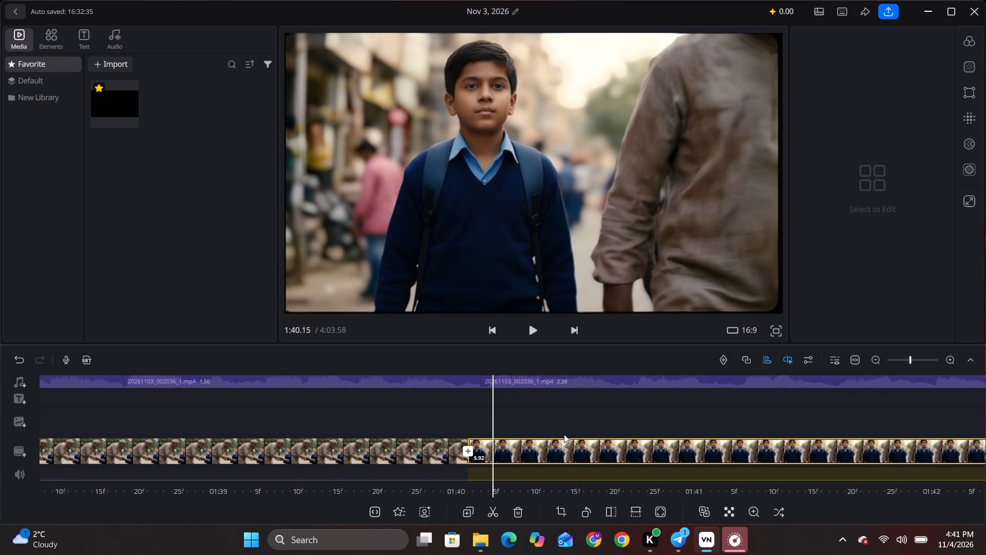
{"action": "left_click_drag", "start_coordinate": [964, 419], "coordinate": [383, 468]}
{"action": "left_click_drag", "start_coordinate": [973, 413], "coordinate": [448, 362]}
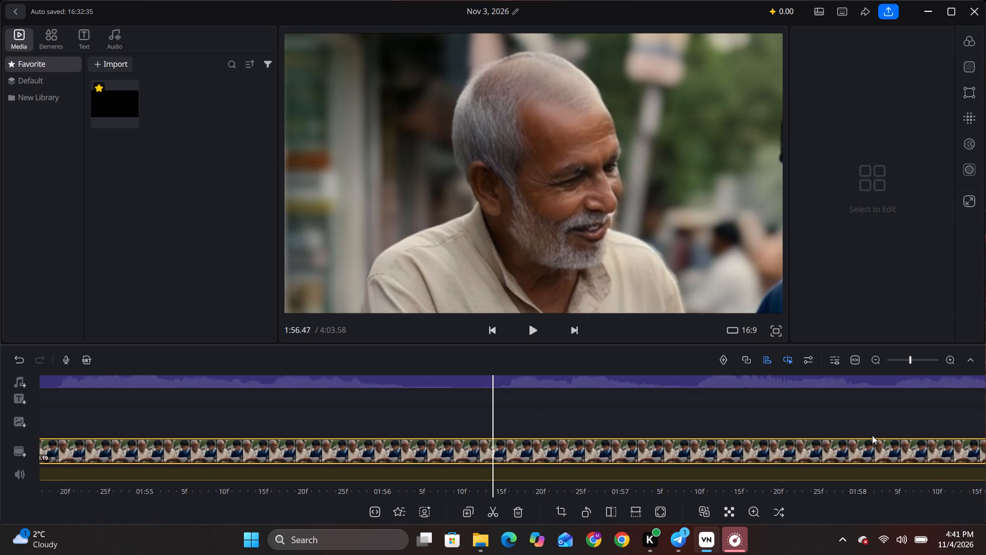
{"action": "left_click_drag", "start_coordinate": [902, 404], "coordinate": [71, 540]}
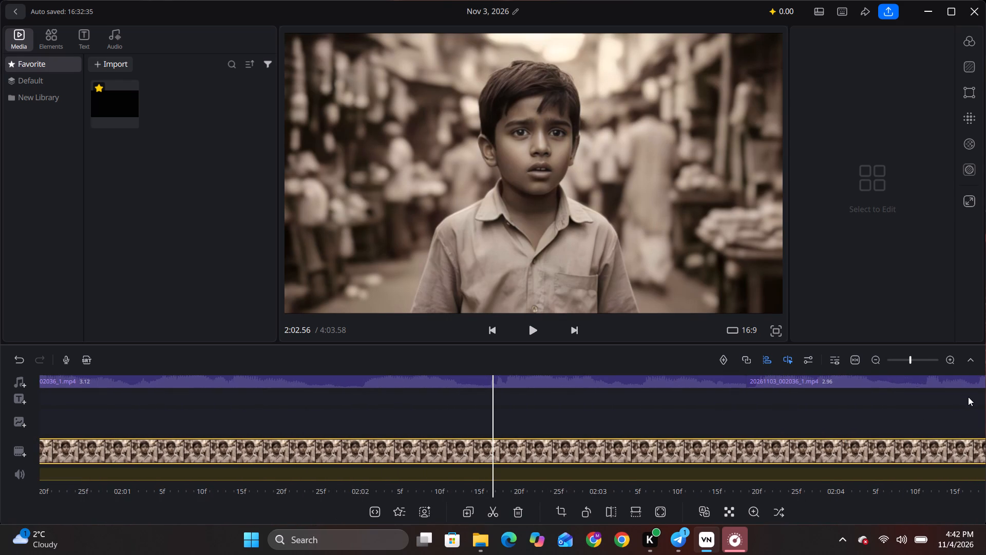
{"action": "left_click_drag", "start_coordinate": [968, 397], "coordinate": [482, 516]}
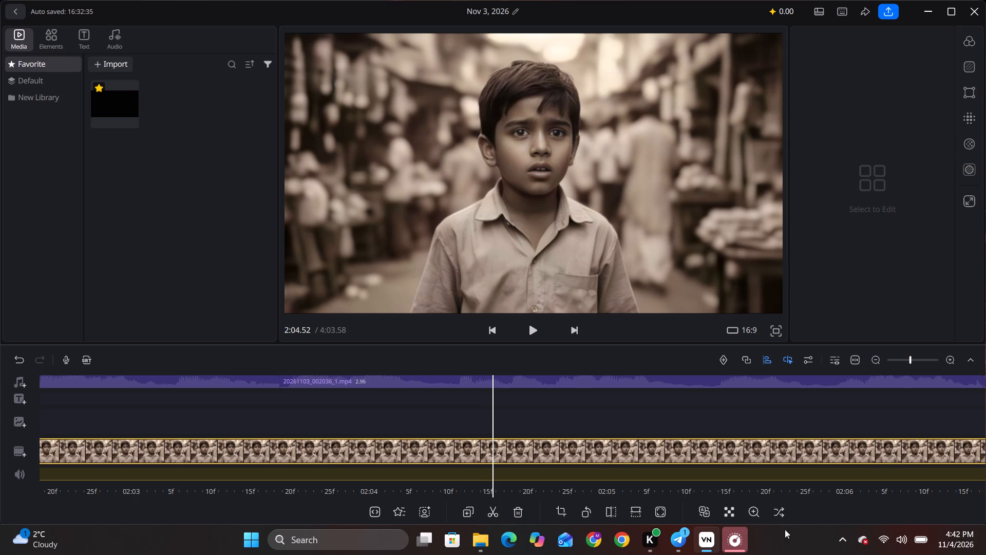
{"action": "left_click", "coordinate": [925, 426]}
{"action": "left_click_drag", "start_coordinate": [931, 404], "coordinate": [347, 548]}
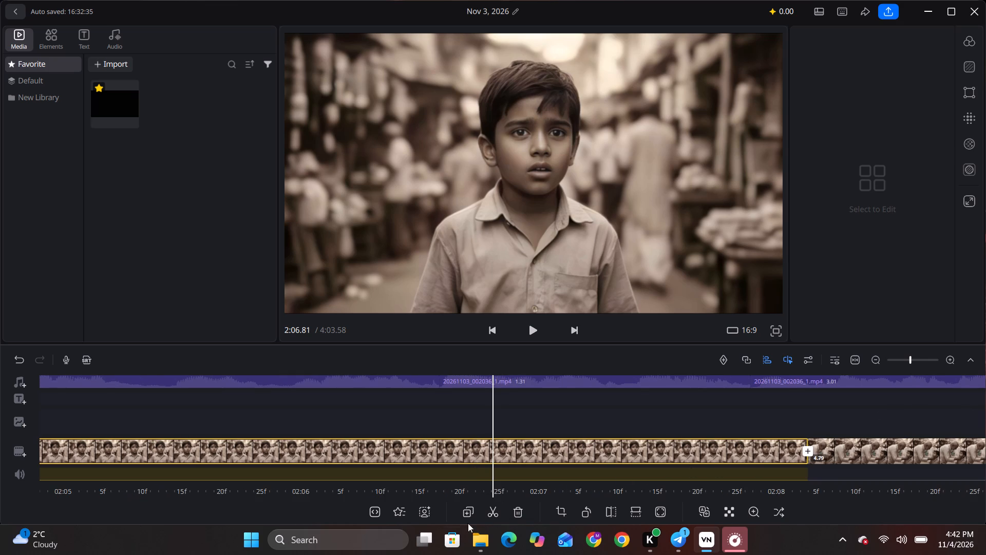
{"action": "left_click_drag", "start_coordinate": [948, 403], "coordinate": [367, 451]}
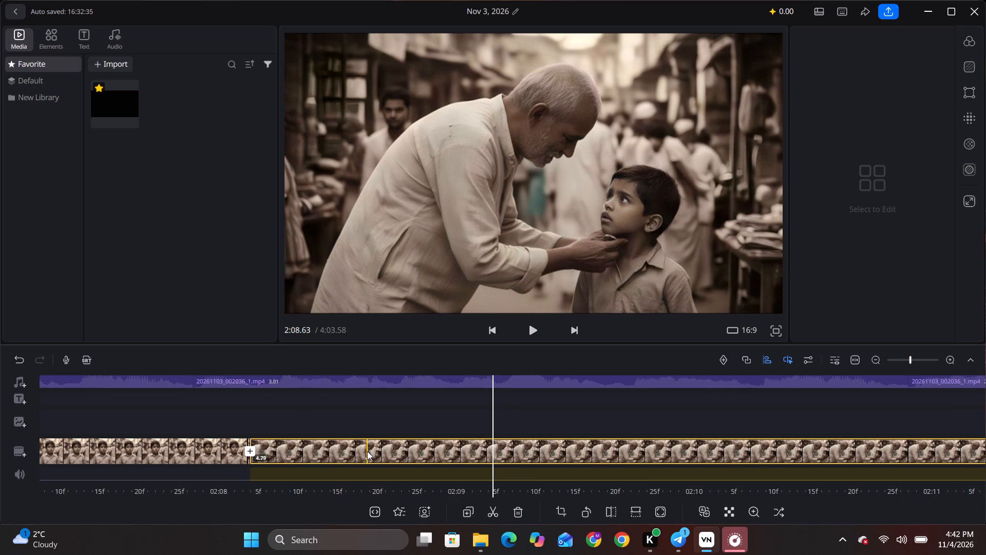
{"action": "left_click_drag", "start_coordinate": [840, 422], "coordinate": [671, 397]}
{"action": "left_click_drag", "start_coordinate": [671, 397], "coordinate": [319, 447]}
{"action": "left_click_drag", "start_coordinate": [918, 425], "coordinate": [174, 462]}
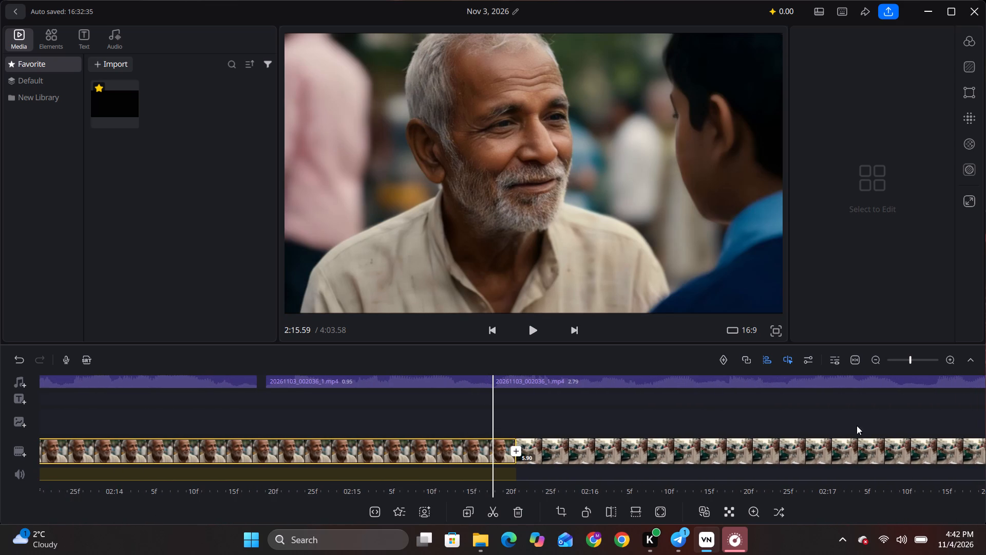
{"action": "left_click_drag", "start_coordinate": [912, 428], "coordinate": [475, 449]}
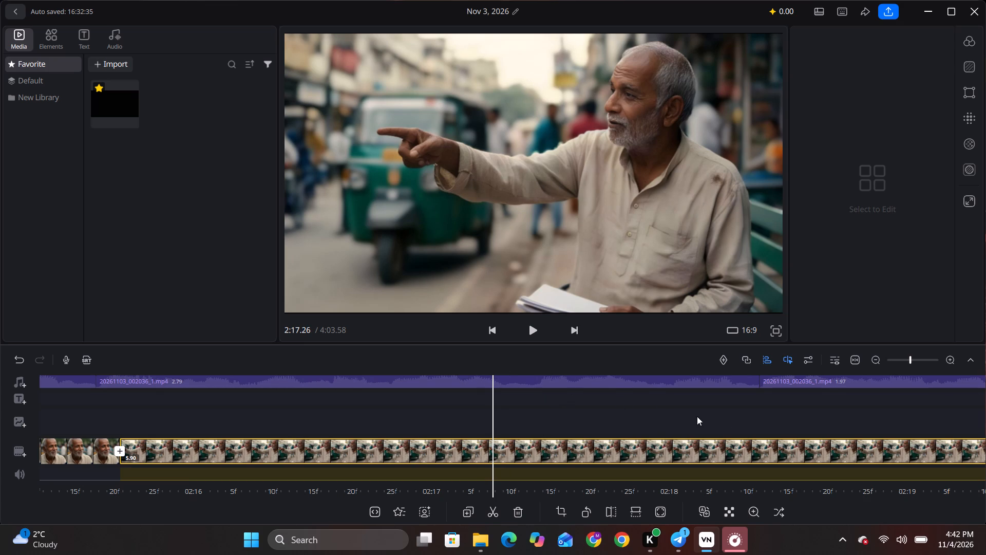
{"action": "left_click_drag", "start_coordinate": [790, 425], "coordinate": [549, 413]}
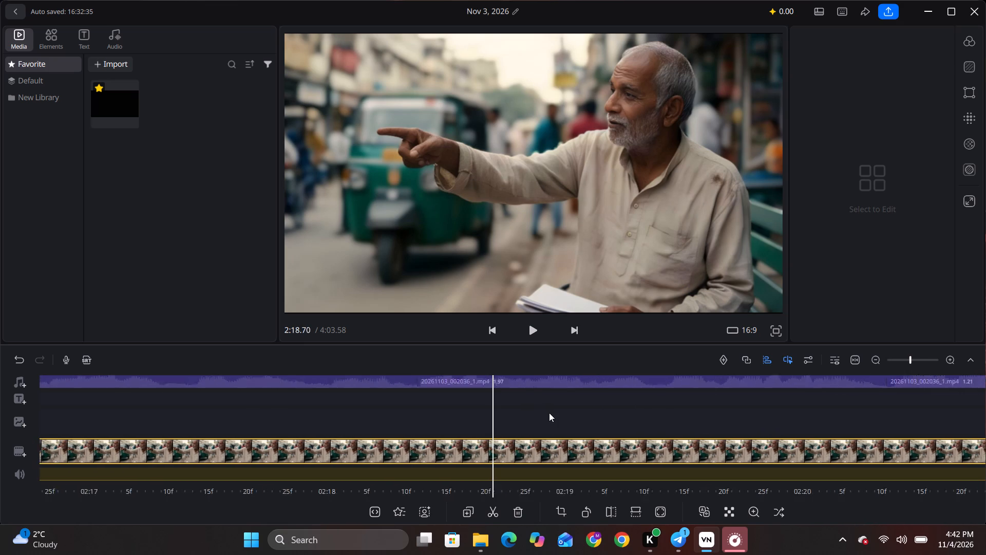
Step through the timeline from about 2:18 to 3:08 to examine the remaining scene images and their cuts.
{"action": "left_click", "coordinate": [549, 413]}
{"action": "key", "text": "Left"}
{"action": "key", "text": "Left"}
{"action": "key", "text": "Left"}
{"action": "key", "text": "Left"}
{"action": "key", "text": "Left"}
{"action": "key", "text": "Left"}
{"action": "key", "text": "Left"}
{"action": "key", "text": "Left"}
{"action": "key", "text": "Left"}
{"action": "key", "text": "Left"}
{"action": "key", "text": "Left"}
{"action": "key", "text": "Left"}
{"action": "key", "text": "Right"}
{"action": "key", "text": "Right"}
{"action": "key", "text": "Right"}
{"action": "key", "text": "Right"}
{"action": "key", "text": "Right"}
{"action": "key", "text": "Right"}
{"action": "key", "text": "Right"}
{"action": "key", "text": "Right"}
{"action": "key", "text": "Right"}
{"action": "key", "text": "Right"}
{"action": "key", "text": "Right"}
{"action": "key", "text": "Right"}
{"action": "key", "text": "Right"}
{"action": "key", "text": "Right"}
{"action": "key", "text": "Right"}
{"action": "key", "text": "Right"}
{"action": "key", "text": "Right"}
{"action": "key", "text": "Right"}
{"action": "key", "text": "Right"}
{"action": "key", "text": "Right"}
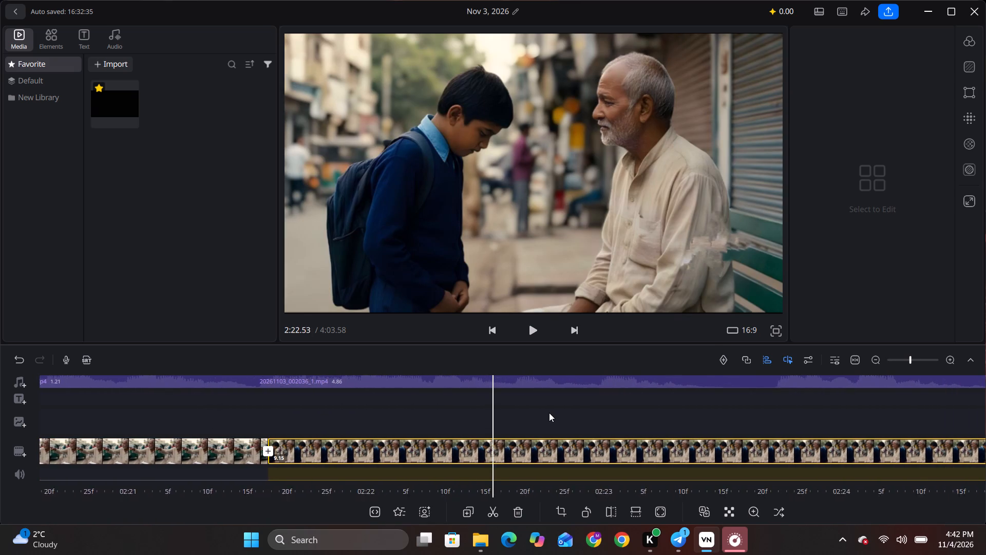
{"action": "key", "text": "Right"}
{"action": "key", "text": "Right"}
{"action": "key", "text": "Right"}
{"action": "key", "text": "Right"}
{"action": "key", "text": "Right"}
{"action": "key", "text": "Right"}
{"action": "key", "text": "Right"}
{"action": "key", "text": "Right"}
{"action": "key", "text": "Right"}
{"action": "key", "text": "Right"}
{"action": "key", "text": "Right"}
{"action": "key", "text": "Right"}
{"action": "key", "text": "Right"}
{"action": "key", "text": "Right"}
{"action": "key", "text": "Right"}
{"action": "key", "text": "Right"}
{"action": "key", "text": "Right"}
{"action": "key", "text": "Right"}
{"action": "key", "text": "Right"}
{"action": "key", "text": "Right"}
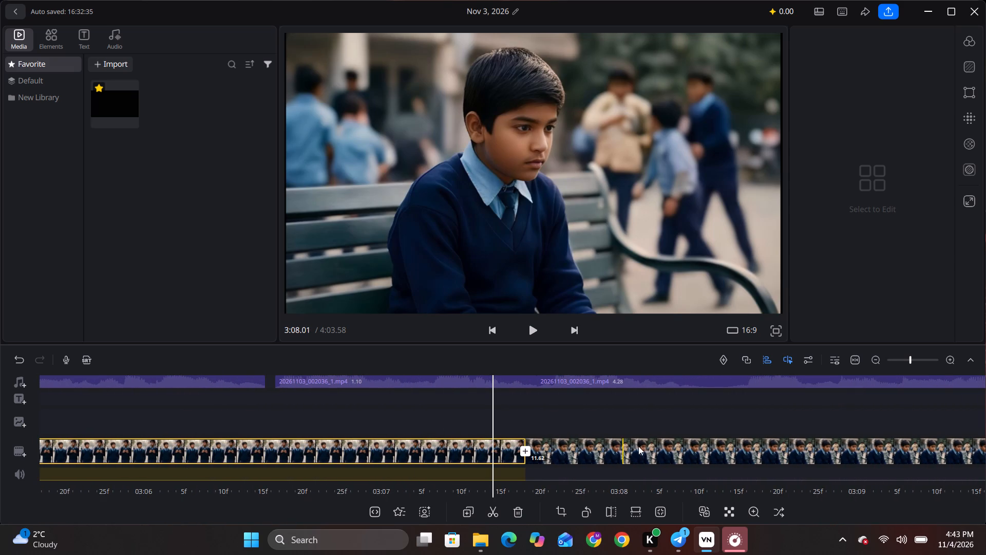
Move the clip of the schoolboy sitting alone on the bench to an earlier place in the main video track.
{"action": "left_click_drag", "start_coordinate": [899, 438], "coordinate": [447, 478]}
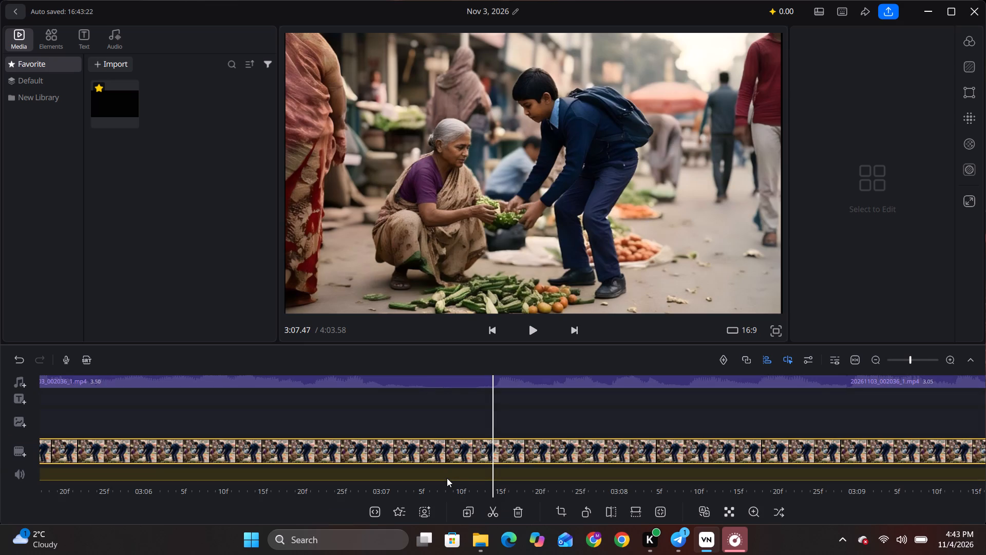